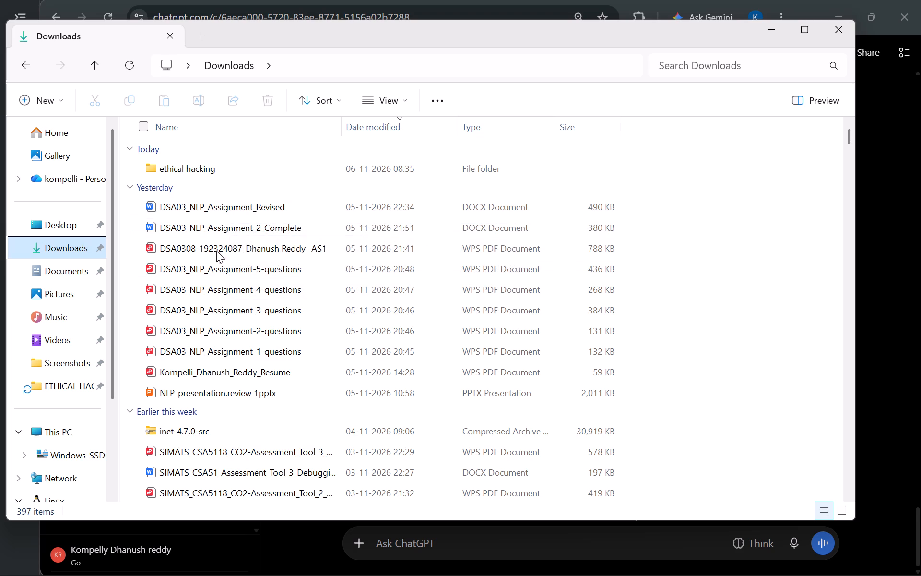
pyautogui.click(252, 231)
pyautogui.rightClick(252, 231)
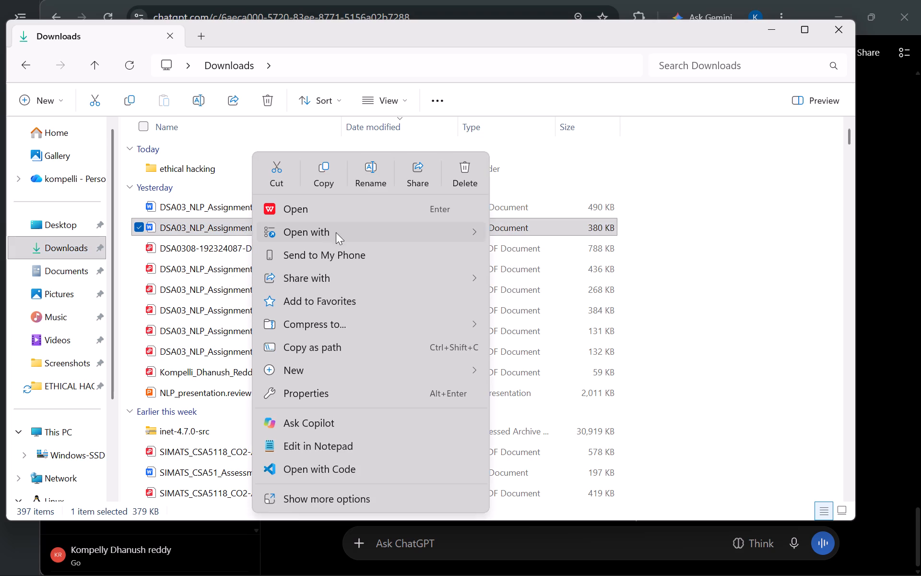
pyautogui.click(526, 238)
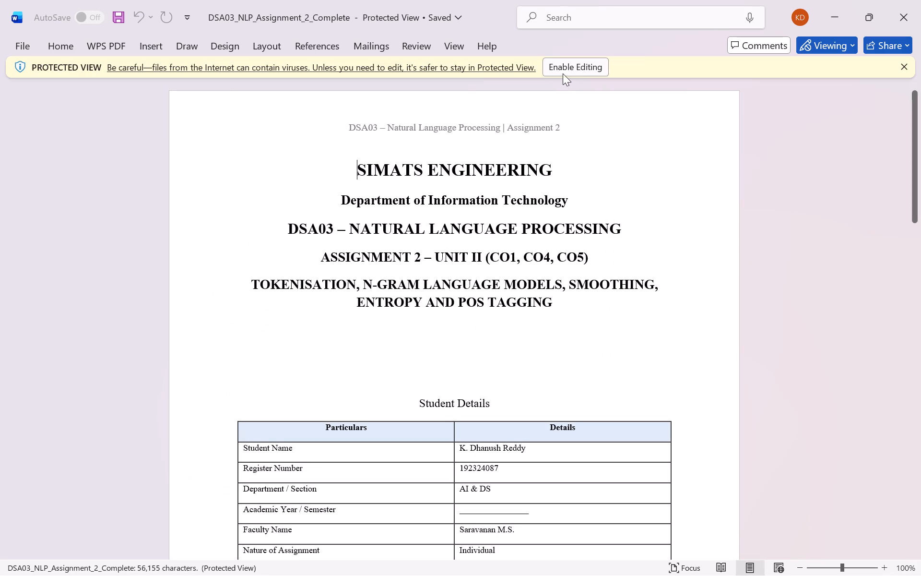
pyautogui.click(569, 69)
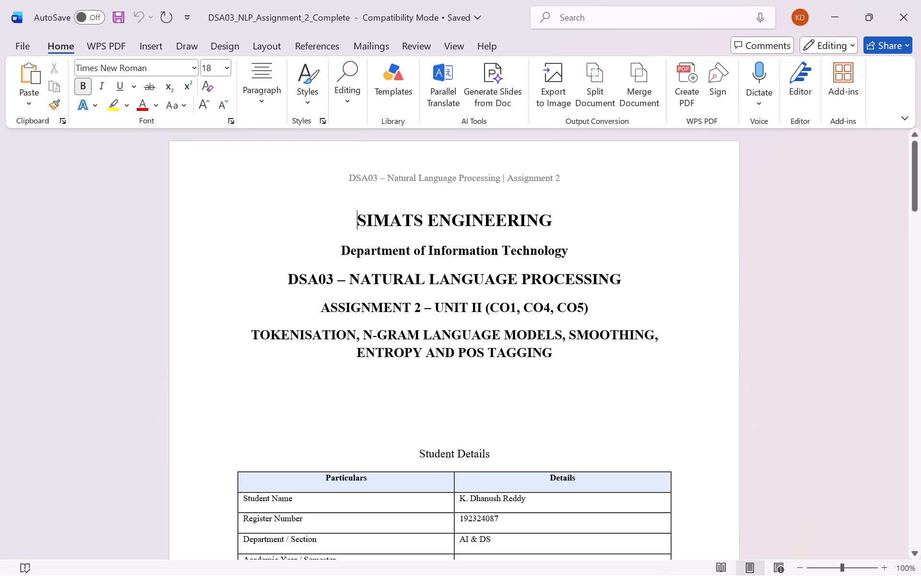
# Change the course code in the cover page's Natural Language Processing title to DSA0308, with no space before the dash.
pyautogui.click(338, 279)
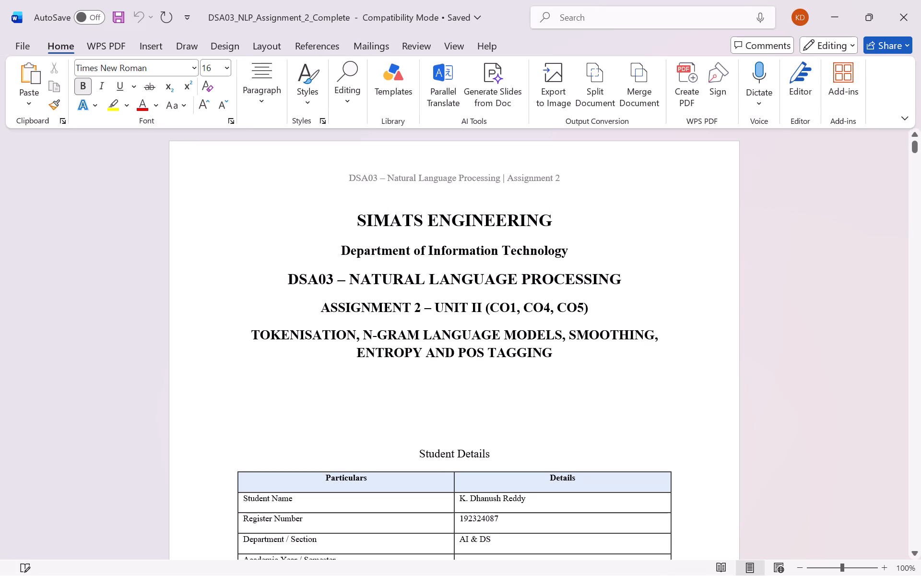
pyautogui.press('BackSpace')
pyautogui.write('08')
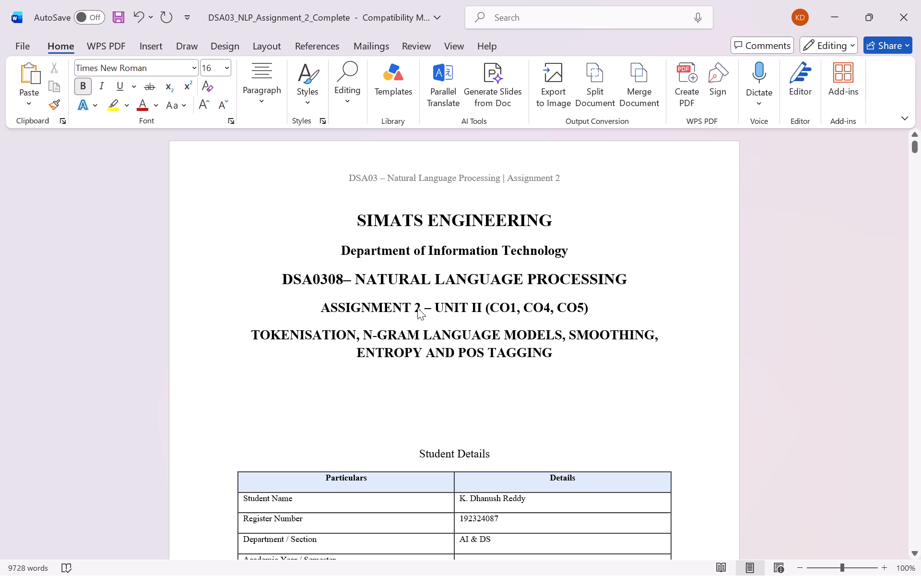
# Remove "– UNIT II (CO1, CO4, CO5)" from the cover page's assignment line, leaving "ASSIGNMENT 2".
pyautogui.moveTo(590, 306); pyautogui.dragTo(538, 306)
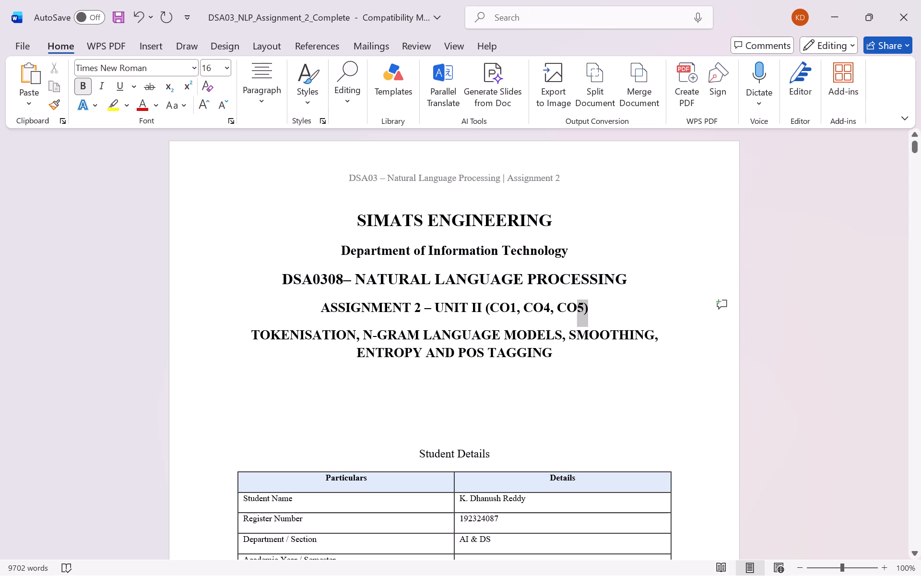
pyautogui.moveTo(538, 306); pyautogui.dragTo(427, 308)
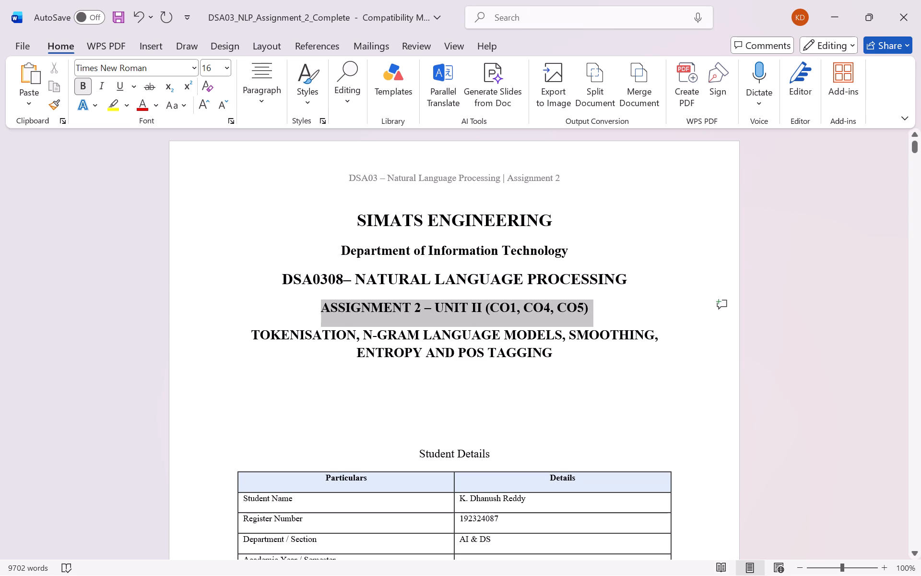
pyautogui.moveTo(427, 308); pyautogui.dragTo(431, 301)
pyautogui.click(431, 301)
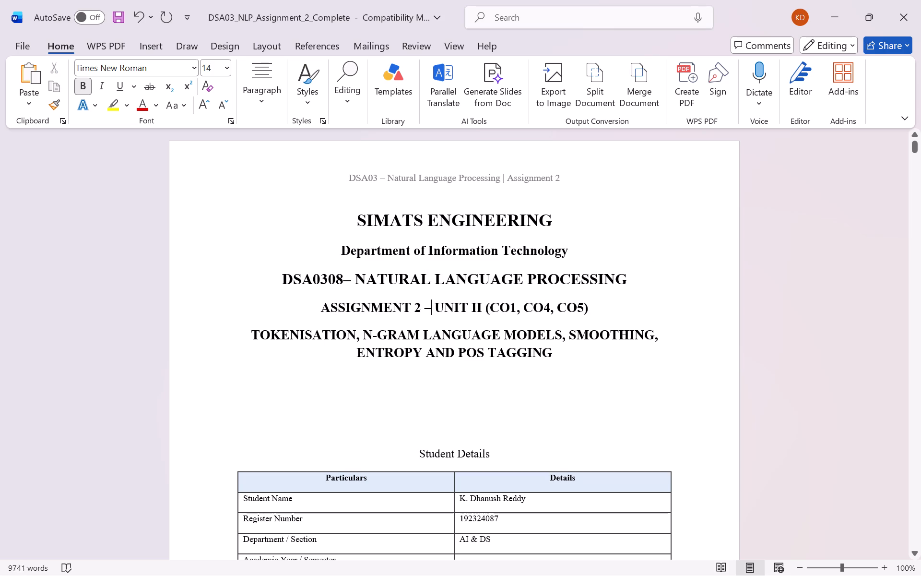
pyautogui.moveTo(434, 308); pyautogui.dragTo(582, 308)
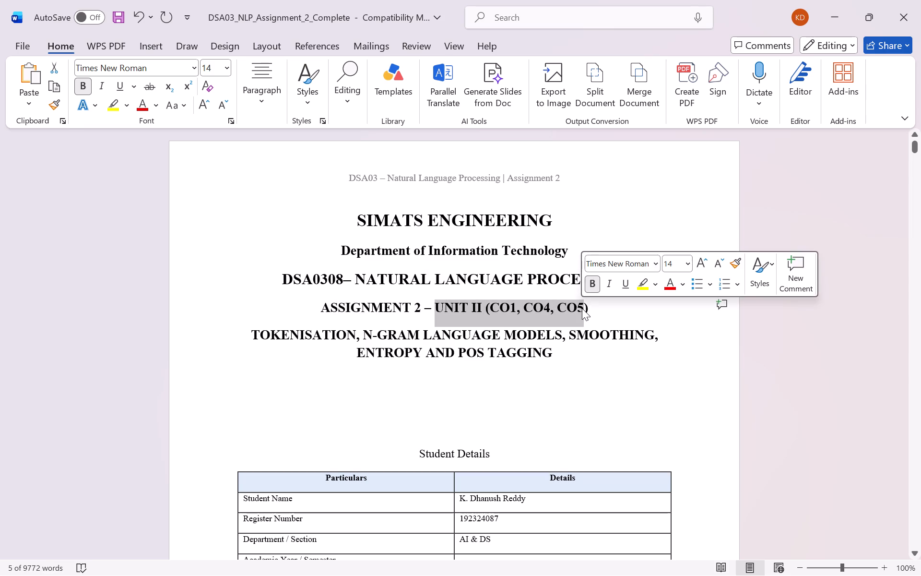
pyautogui.press('BackSpace')
pyautogui.press('Right')
pyautogui.press('BackSpace')
pyautogui.press('BackSpace')
pyautogui.press('BackSpace')
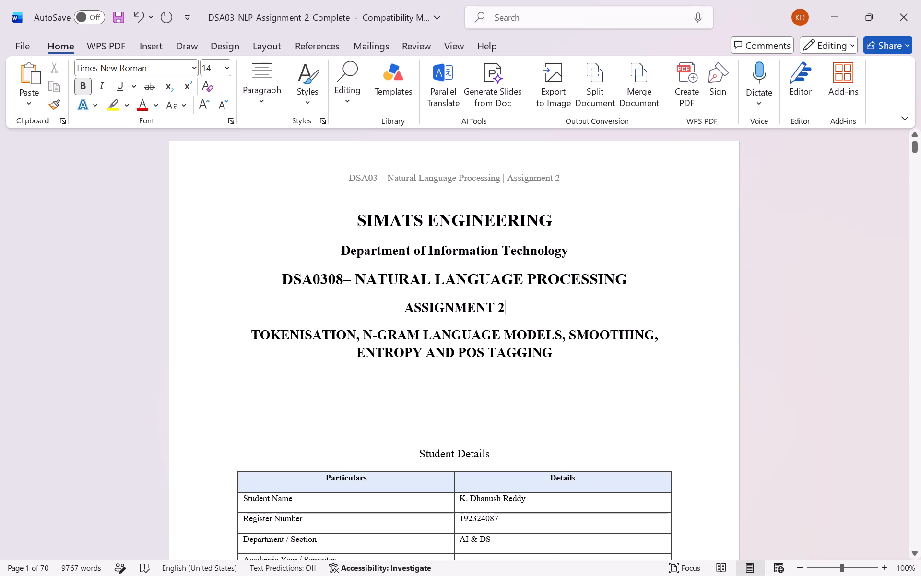
# Delete the "Department of Information Technology" line from the cover page.
pyautogui.moveTo(342, 250); pyautogui.dragTo(559, 245)
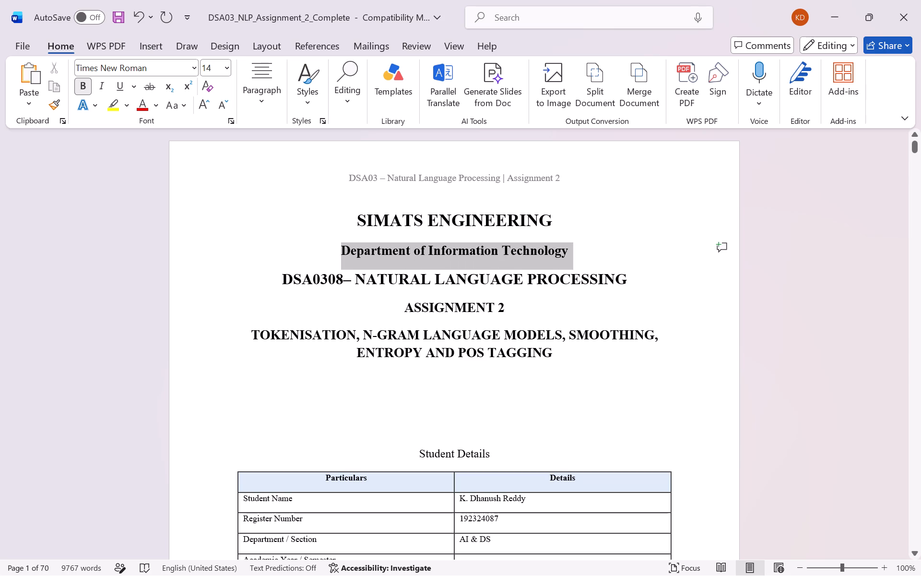
pyautogui.moveTo(559, 245); pyautogui.dragTo(587, 240)
pyautogui.moveTo(576, 249); pyautogui.dragTo(409, 241)
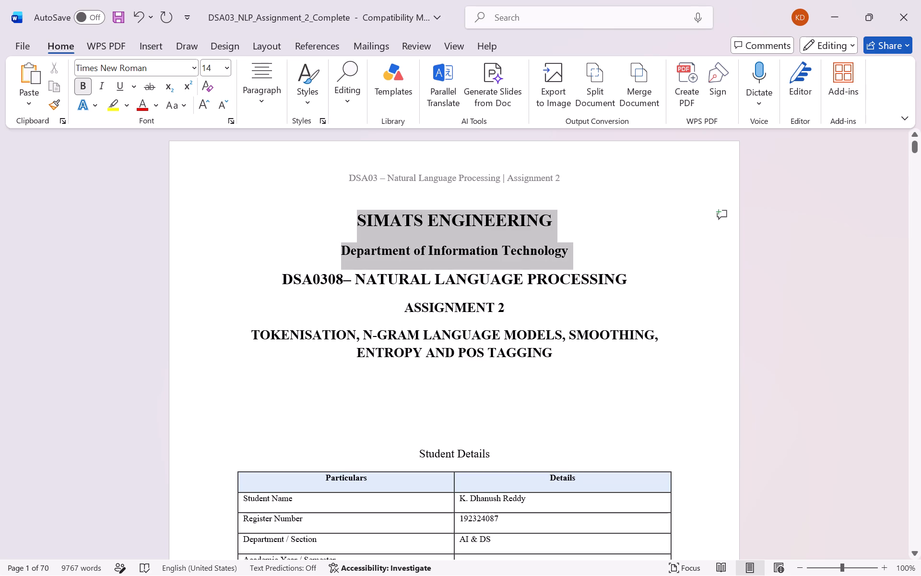
pyautogui.moveTo(409, 241); pyautogui.dragTo(365, 250)
pyautogui.press('BackSpace')
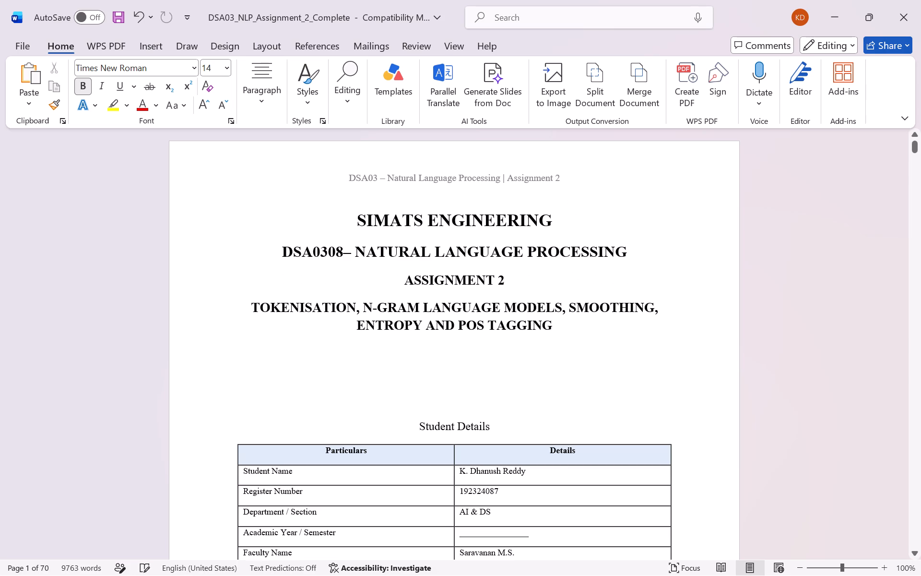
# Delete the page header text "DSA03 – Natural Language Processing | Assignment 2" and return to the document body.
pyautogui.tripleClick(395, 172)
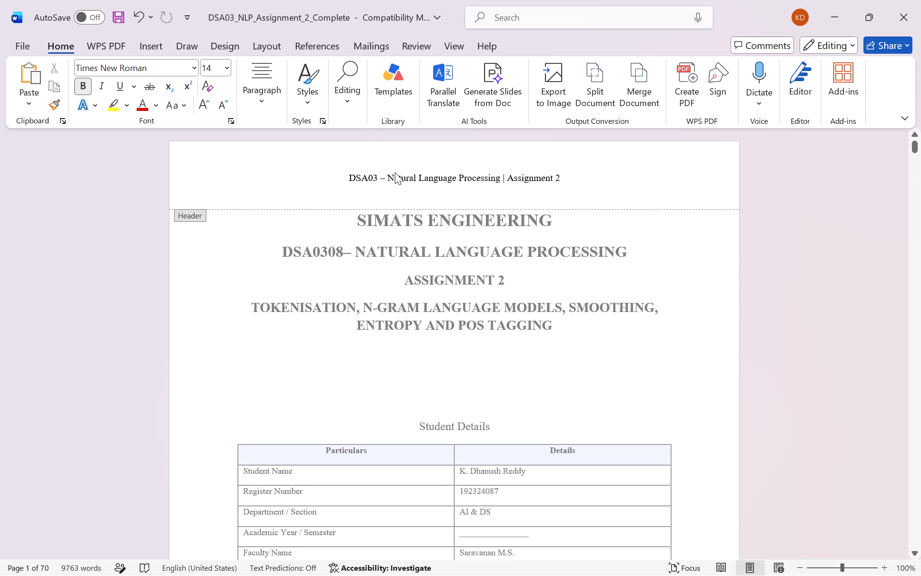
pyautogui.doubleClick(395, 172)
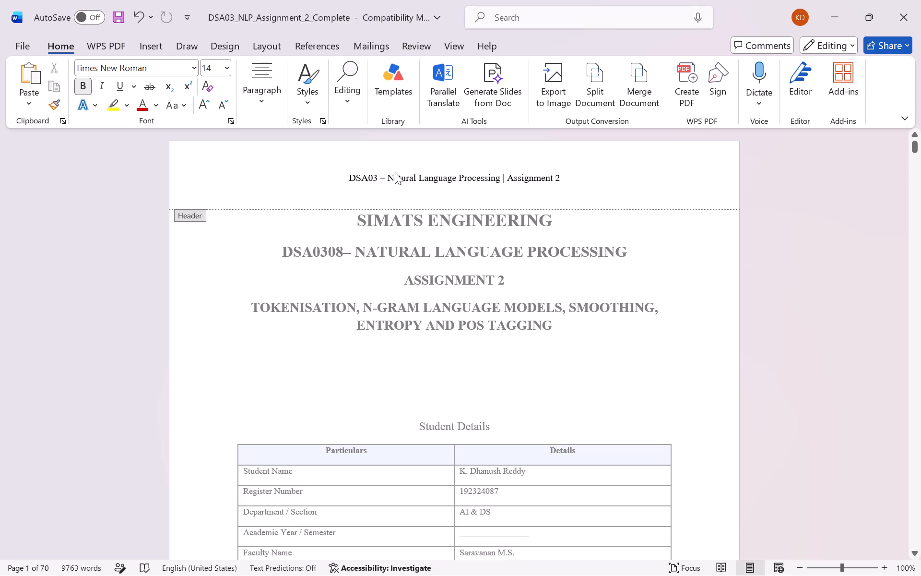
pyautogui.click(395, 172)
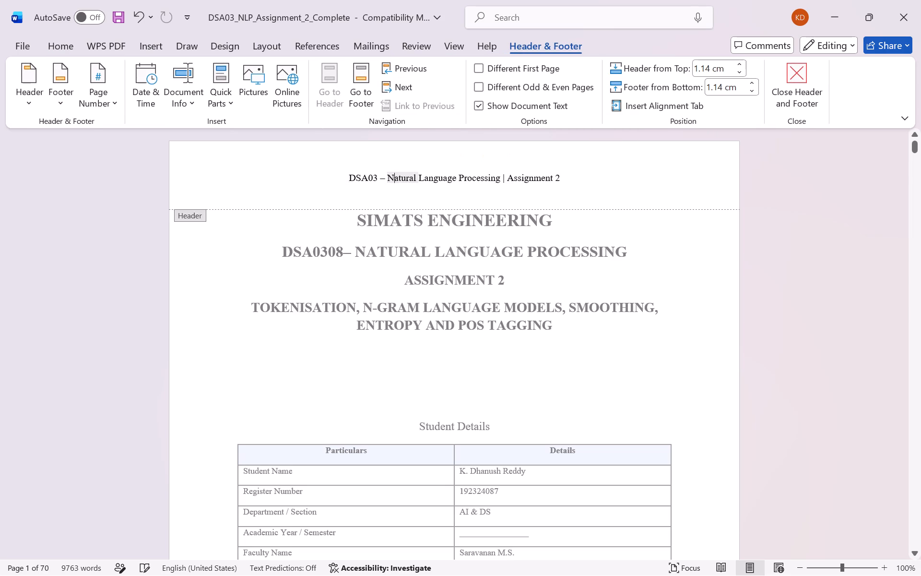
pyautogui.tripleClick(365, 176)
pyautogui.press('BackSpace')
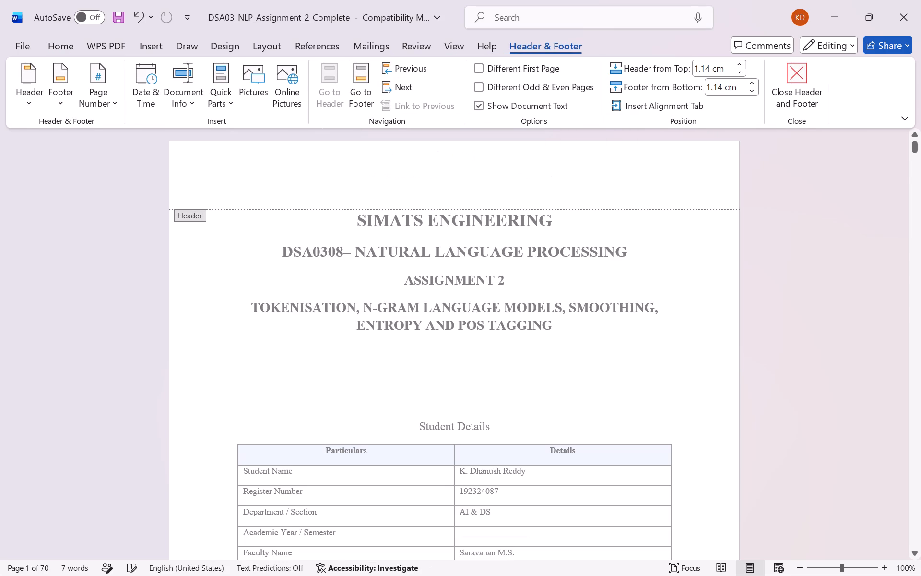
pyautogui.doubleClick(333, 269)
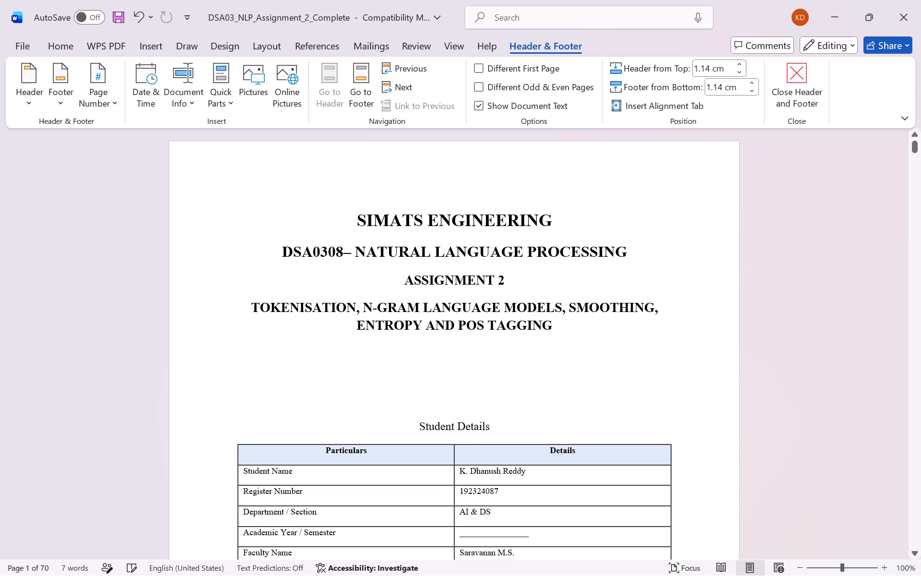
# Delete the entire Academic Year / Semester row from the Student Details table.
pyautogui.scroll(-3, 345, 393)
pyautogui.scroll(-1, 387, 396)
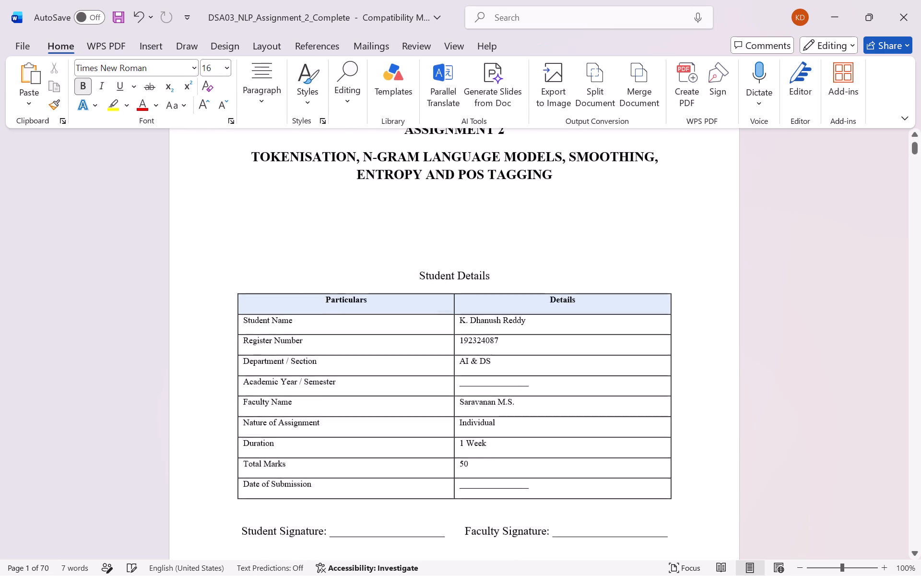
pyautogui.scroll(-1, 387, 396)
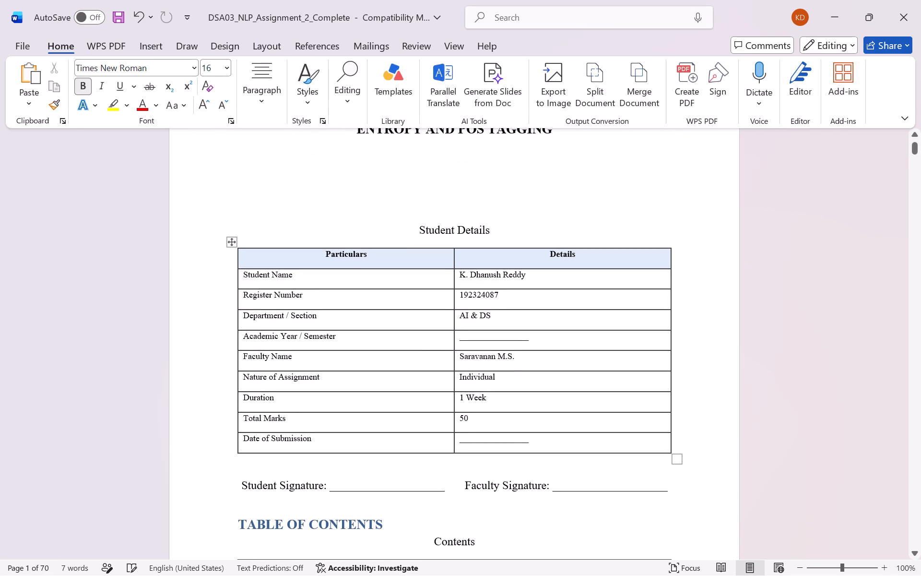
pyautogui.click(239, 338)
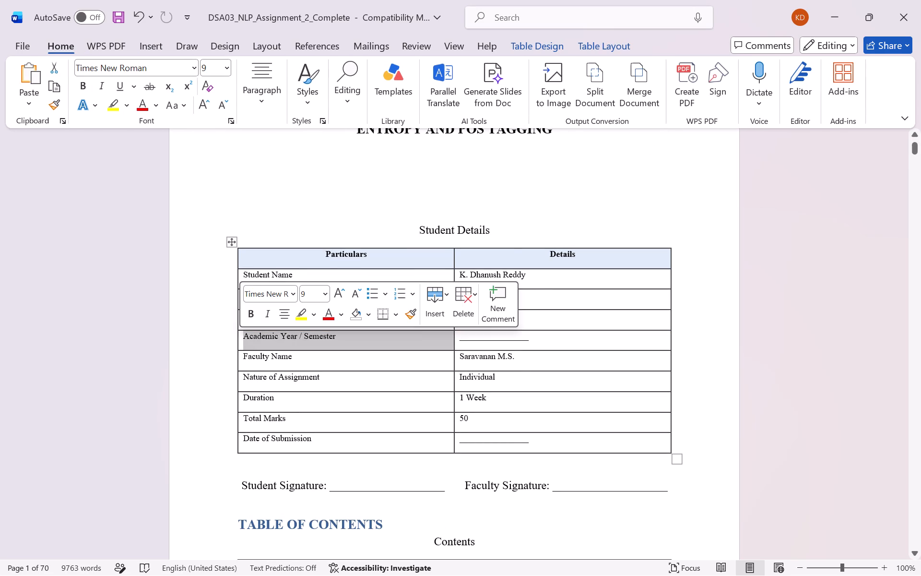
pyautogui.press('BackSpace')
pyautogui.click(441, 286)
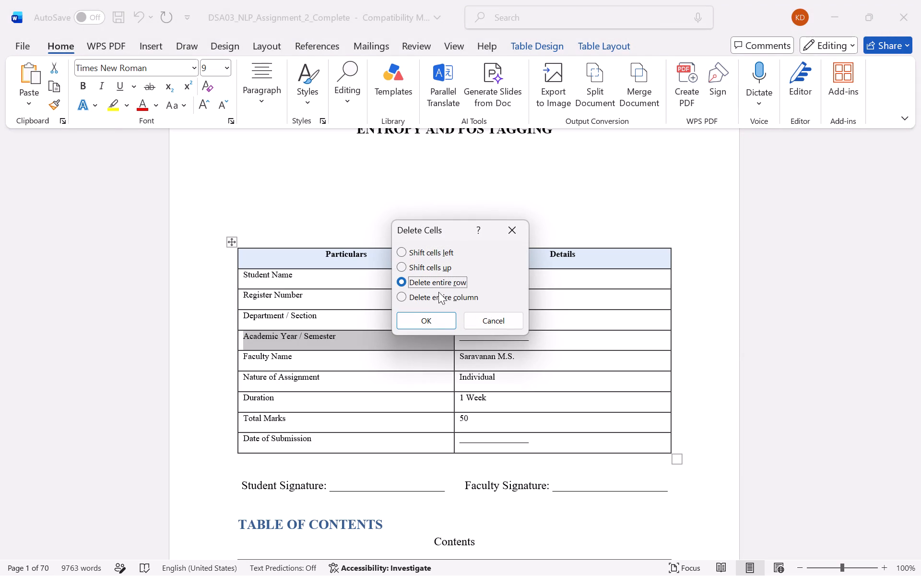
pyautogui.click(428, 317)
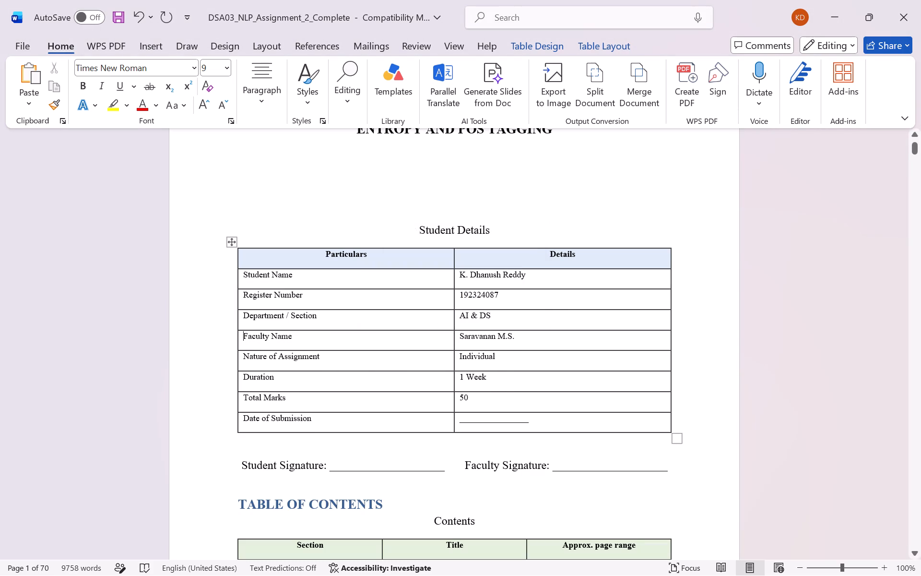
# Delete the entire Date of Submission row from the Student Details table.
pyautogui.click(239, 424)
pyautogui.press('BackSpace')
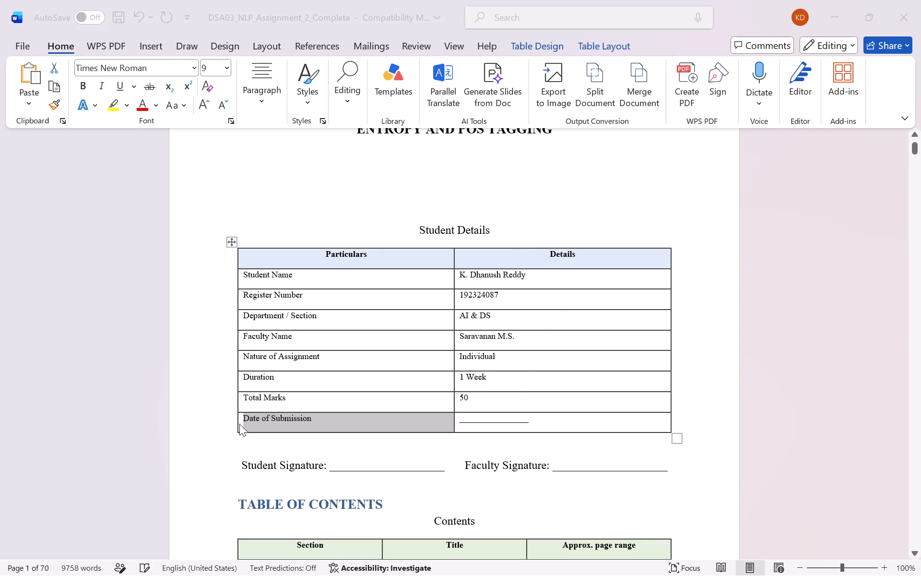
pyautogui.click(458, 286)
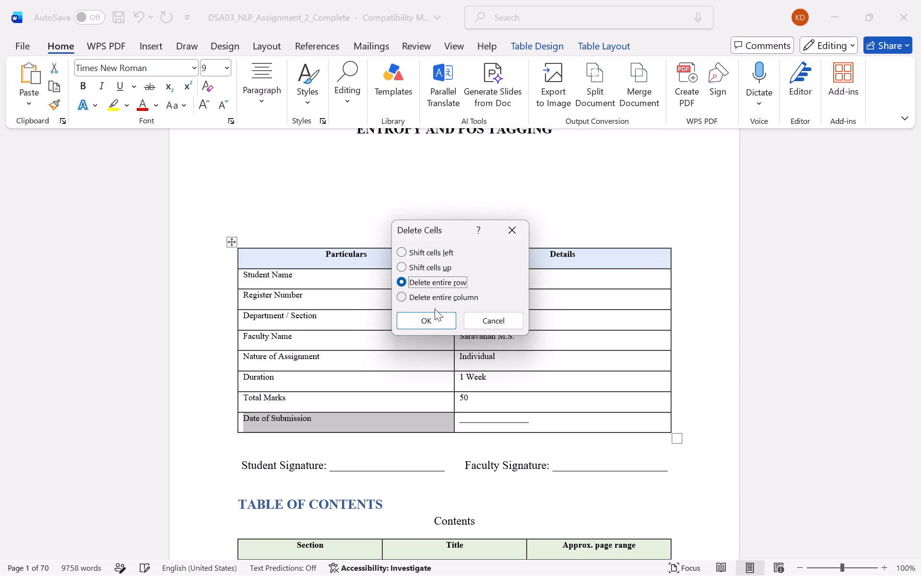
pyautogui.click(432, 315)
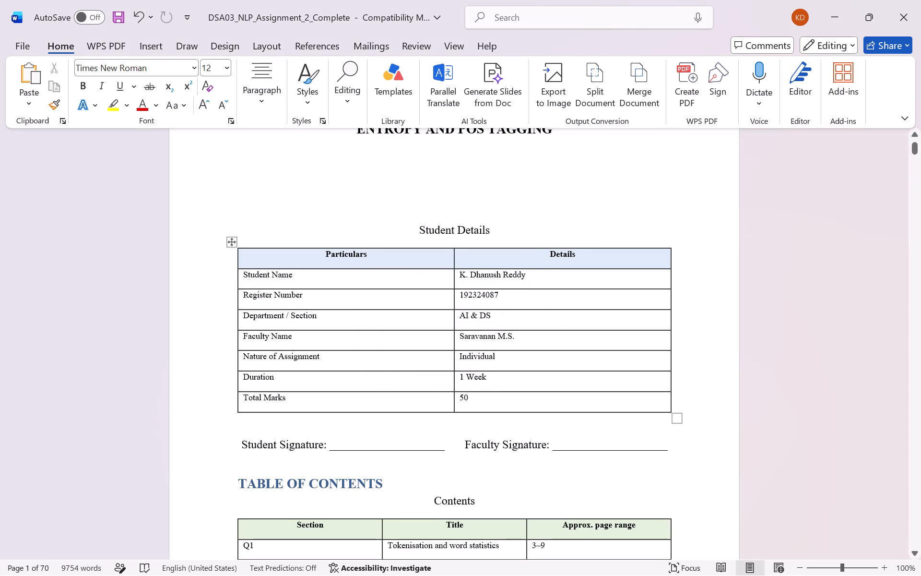
# Make all the values under Details in the Student Details table bold, from Student Name through Total Marks.
pyautogui.moveTo(456, 276); pyautogui.dragTo(514, 402)
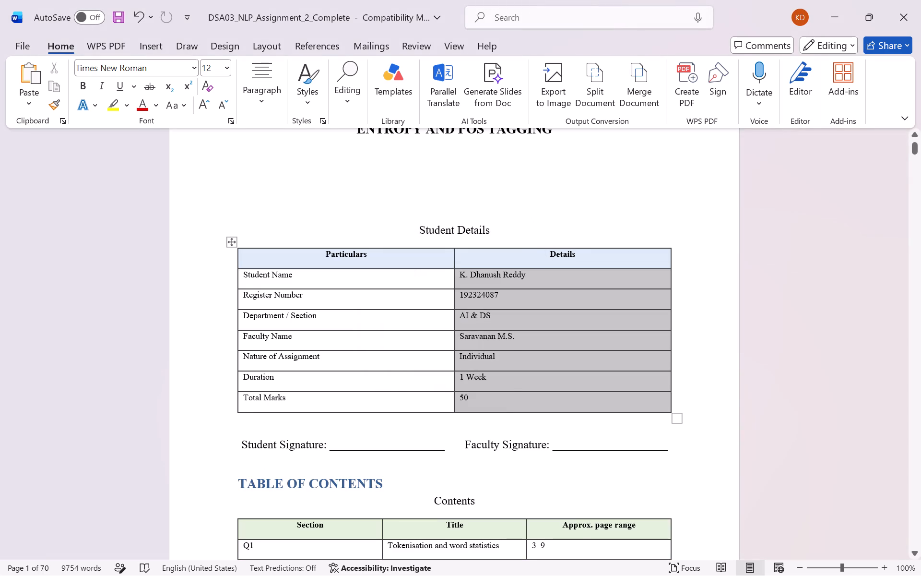
pyautogui.click(530, 382)
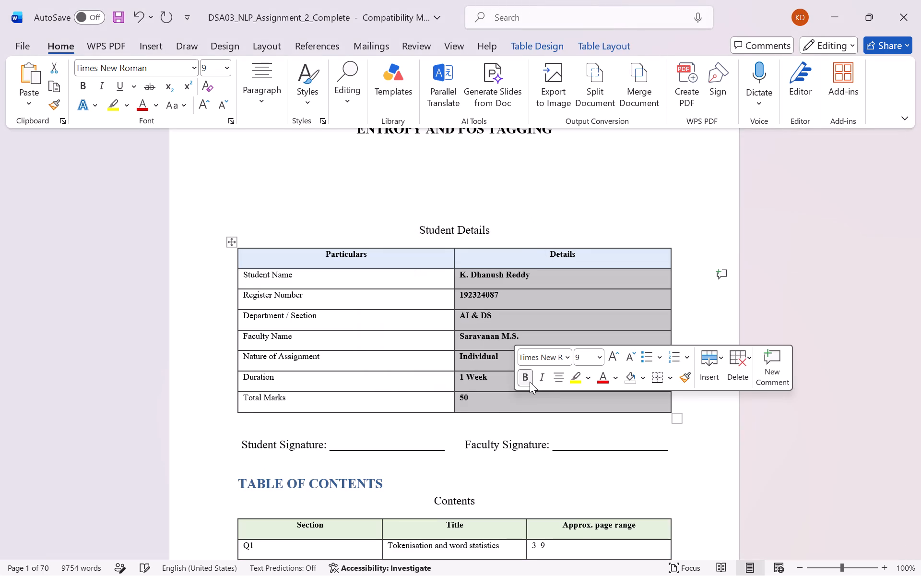
pyautogui.click(508, 387)
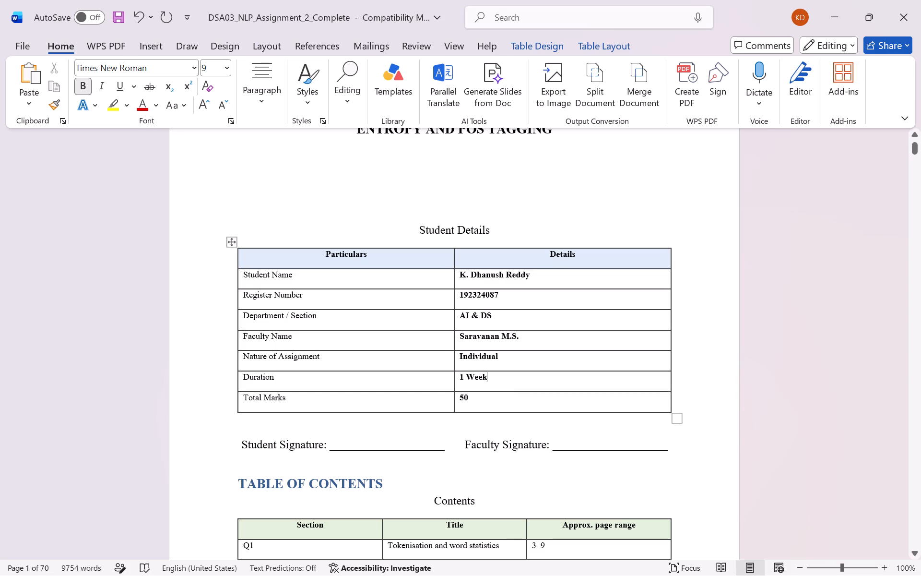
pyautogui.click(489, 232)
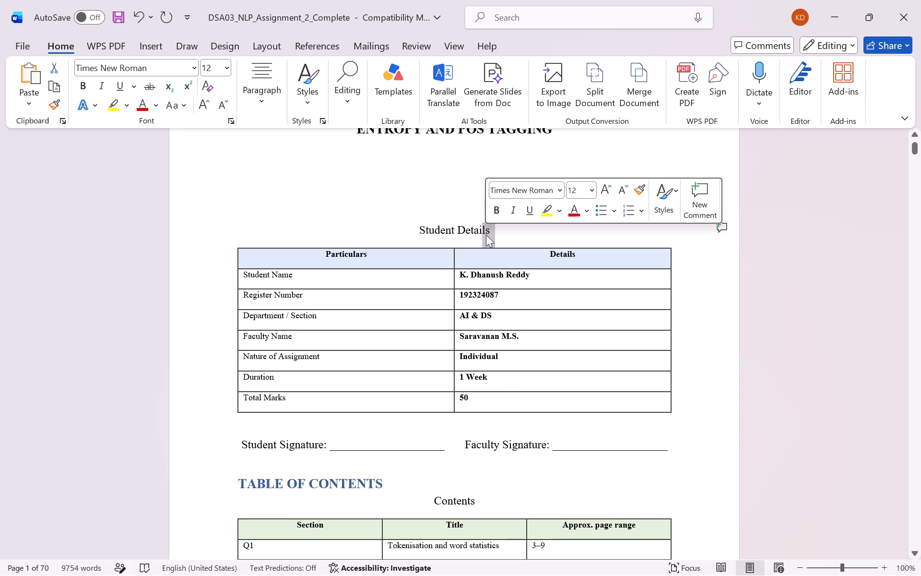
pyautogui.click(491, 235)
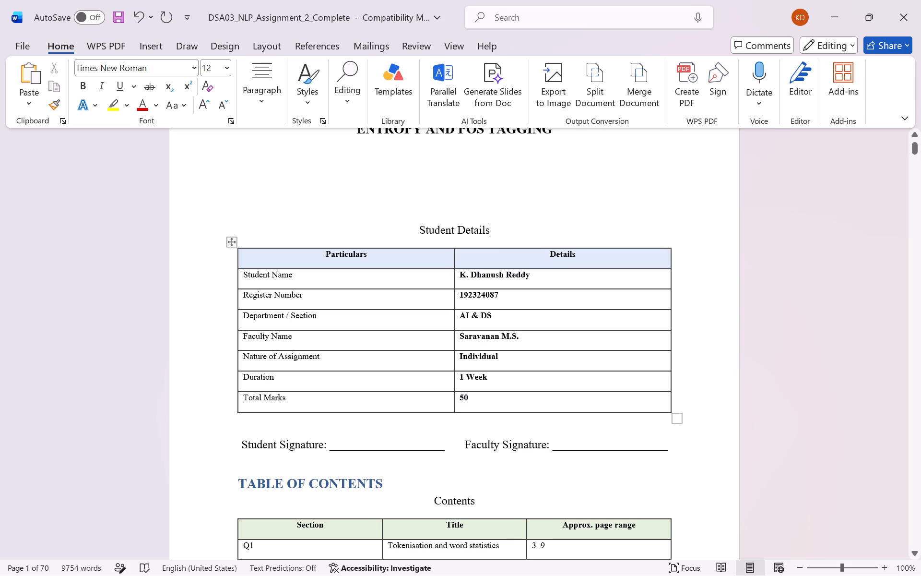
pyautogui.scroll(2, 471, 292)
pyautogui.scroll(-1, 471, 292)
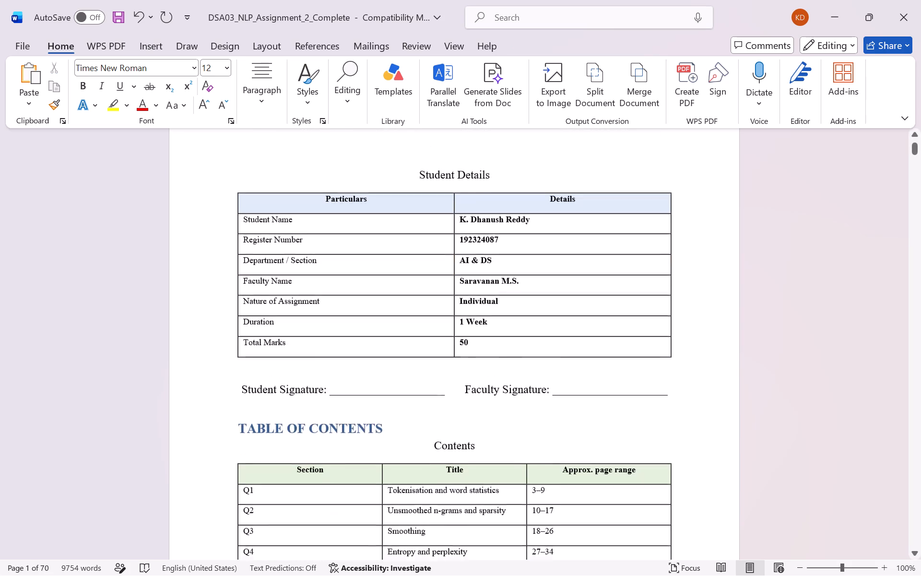
# Delete the TABLE OF CONTENTS heading, the "Contents" caption and the whole contents table, including its Conclusion / References row.
pyautogui.scroll(-1, 471, 292)
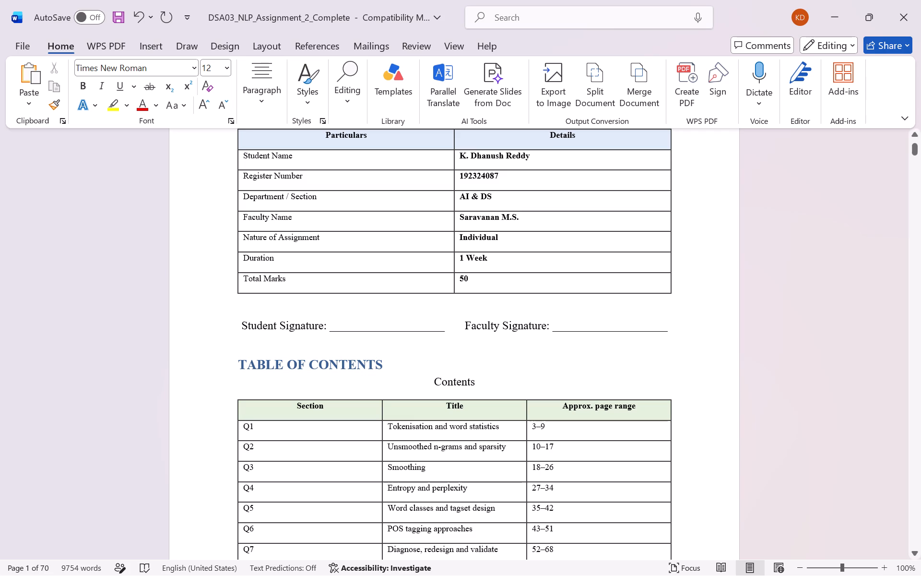
pyautogui.moveTo(241, 361); pyautogui.dragTo(391, 556)
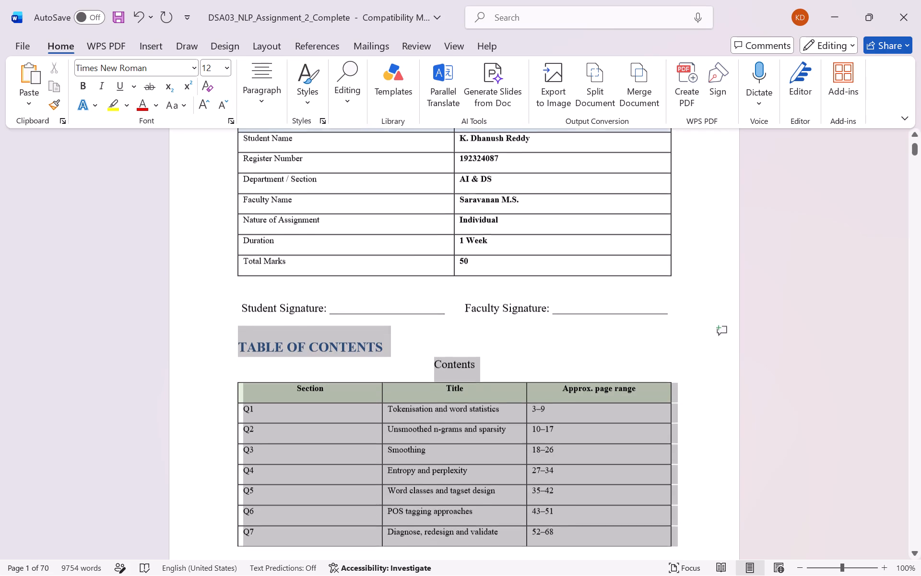
pyautogui.moveTo(391, 556); pyautogui.dragTo(614, 409)
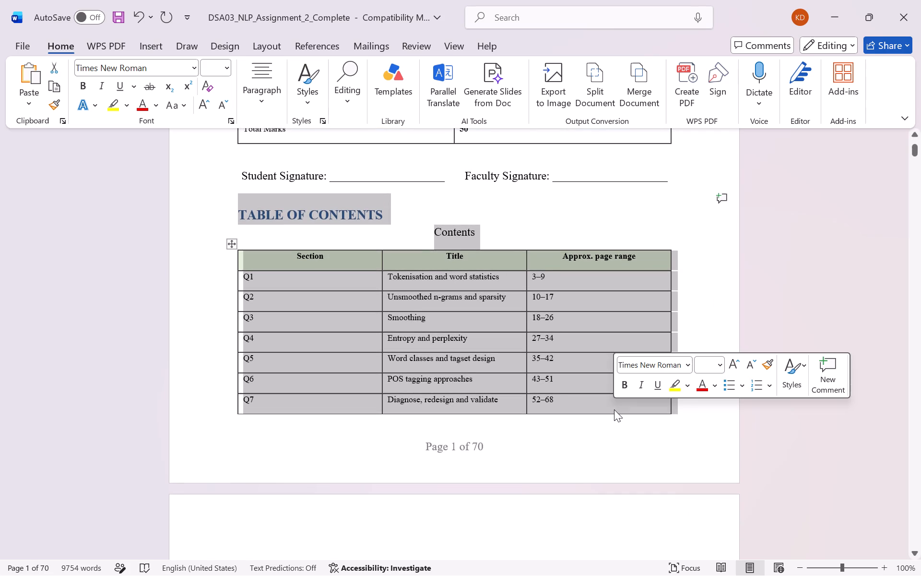
pyautogui.press('BackSpace')
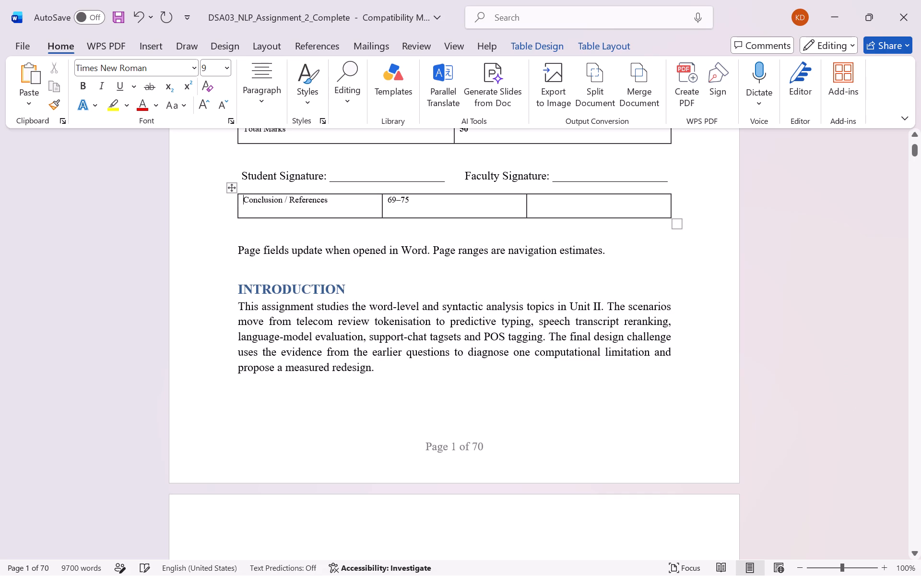
pyautogui.click(233, 188)
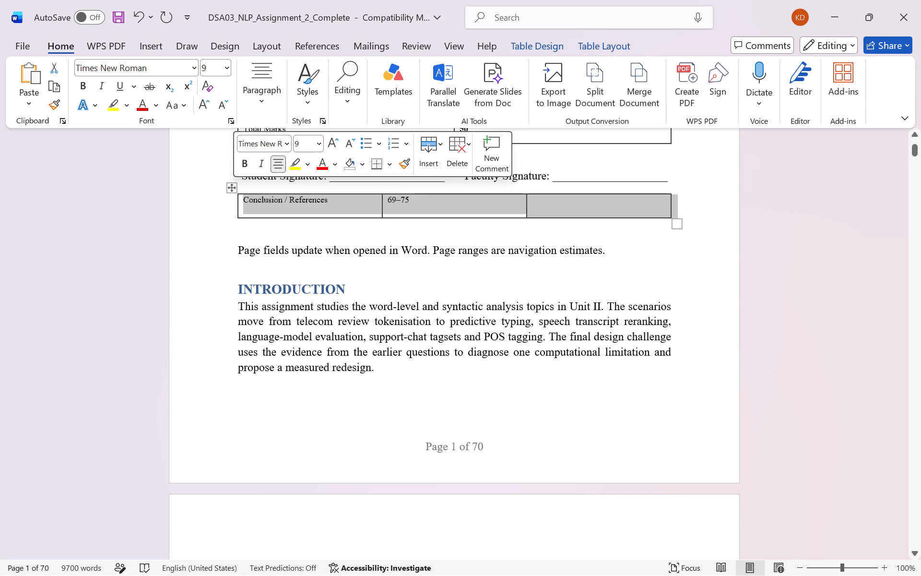
pyautogui.press('BackSpace')
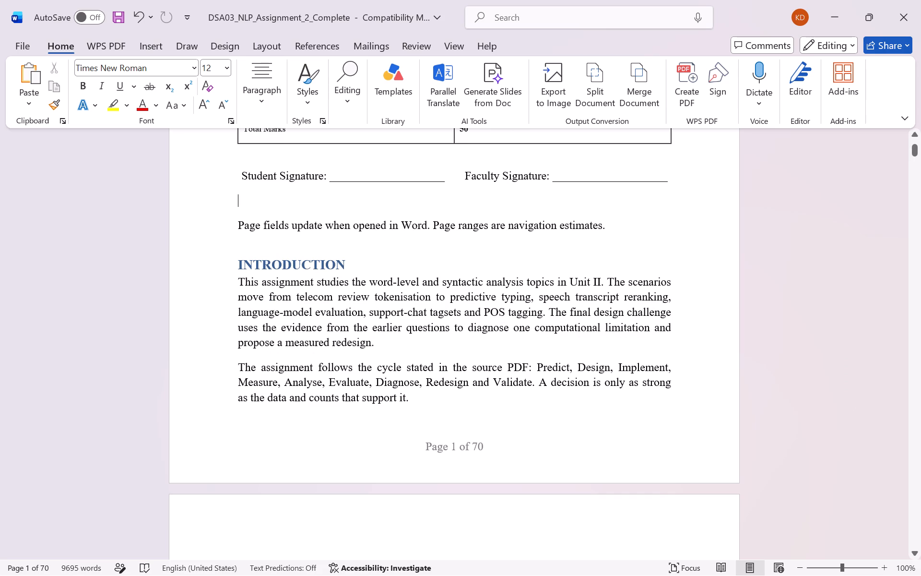
# Delete the "Page fields update when opened in Word" note and the empty line above the INTRODUCTION heading.
pyautogui.moveTo(233, 218); pyautogui.dragTo(646, 236)
pyautogui.press('BackSpace')
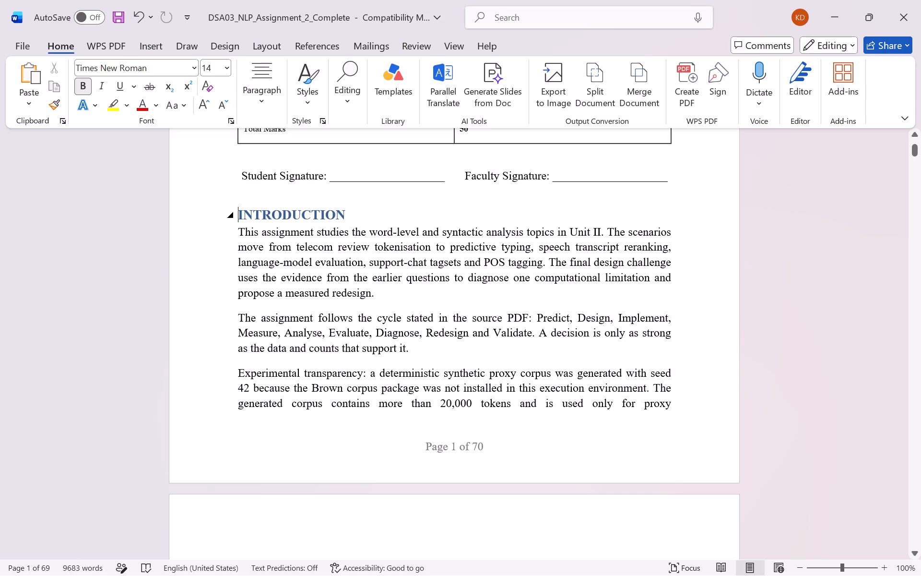
# Insert blank lines before the INTRODUCTION heading so that the section starts on page two.
pyautogui.press('Return')
pyautogui.press('Return')
pyautogui.press('Return')
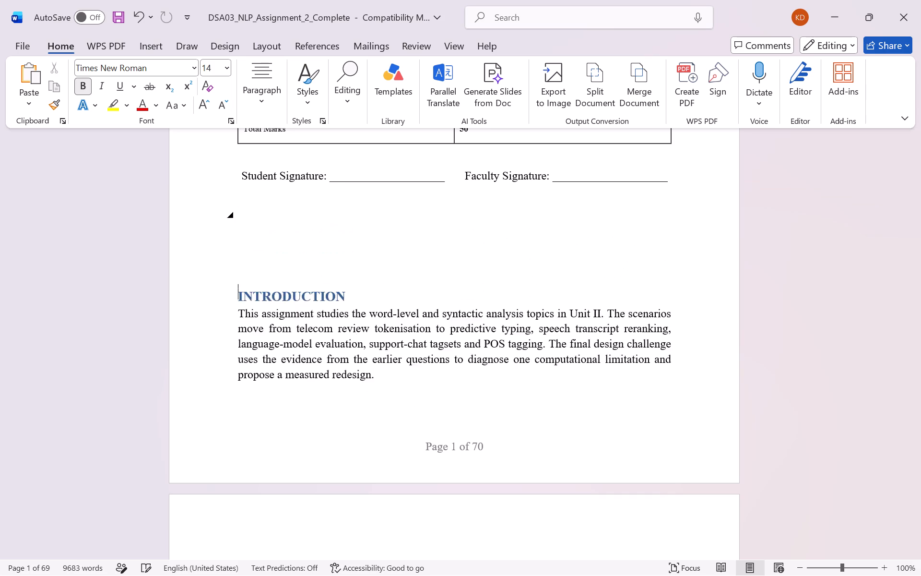
pyautogui.press('Return')
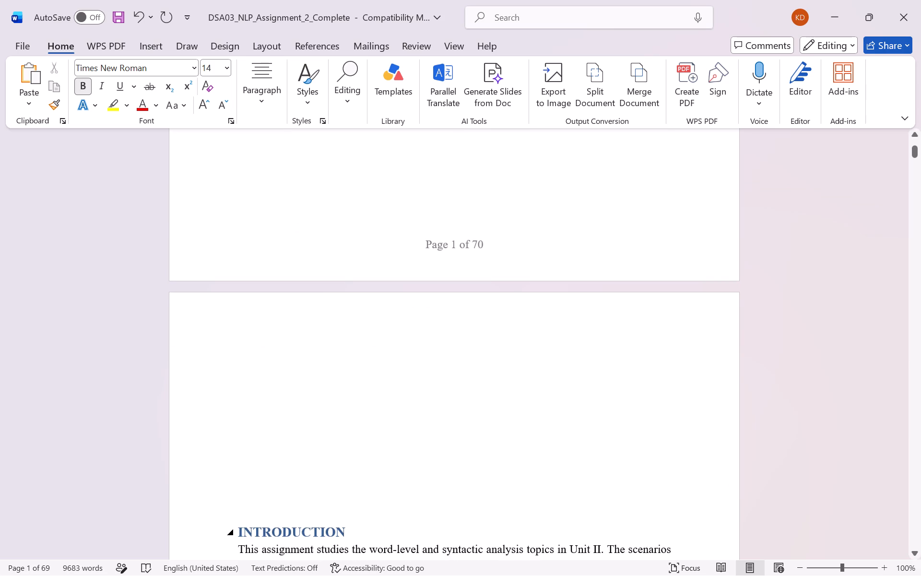
pyautogui.press('BackSpace')
pyautogui.press('Return')
pyautogui.press('BackSpace')
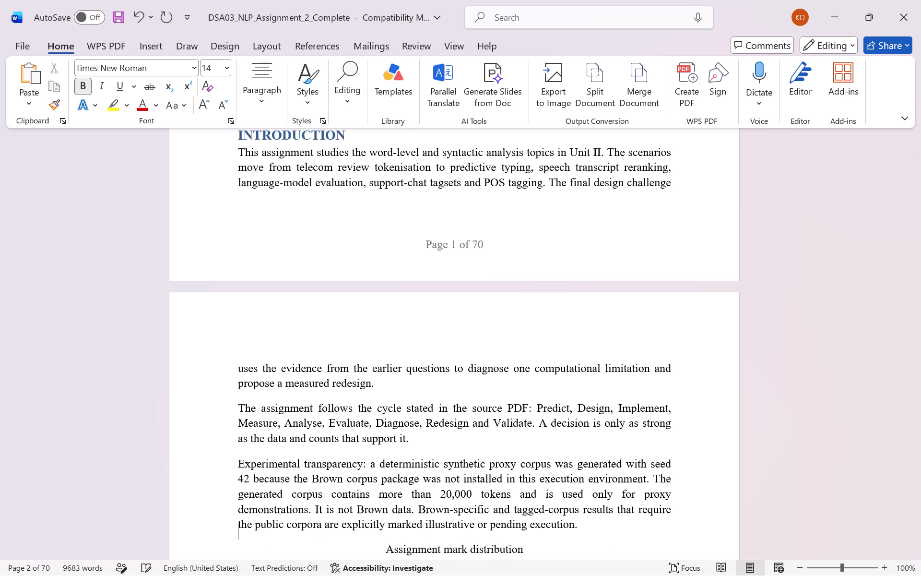
pyautogui.press('Return')
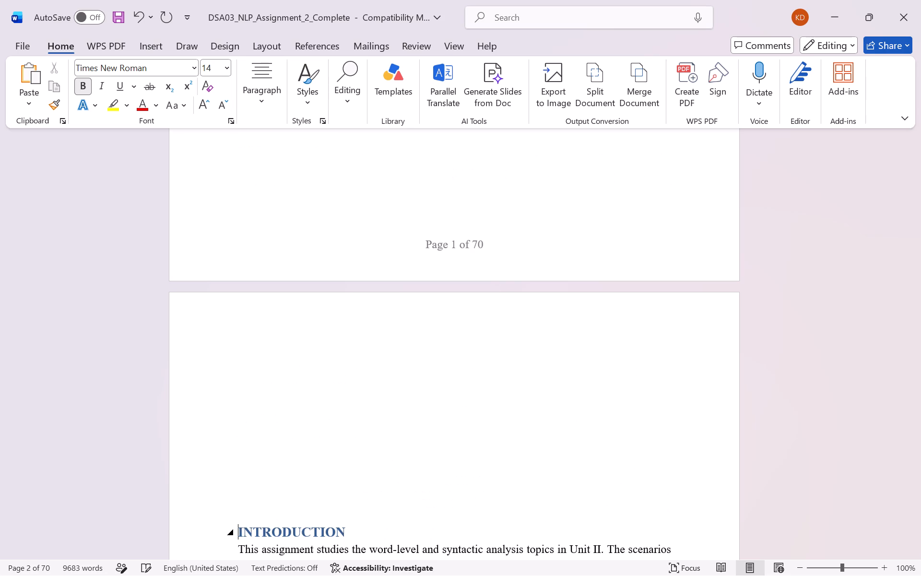
pyautogui.press('space')
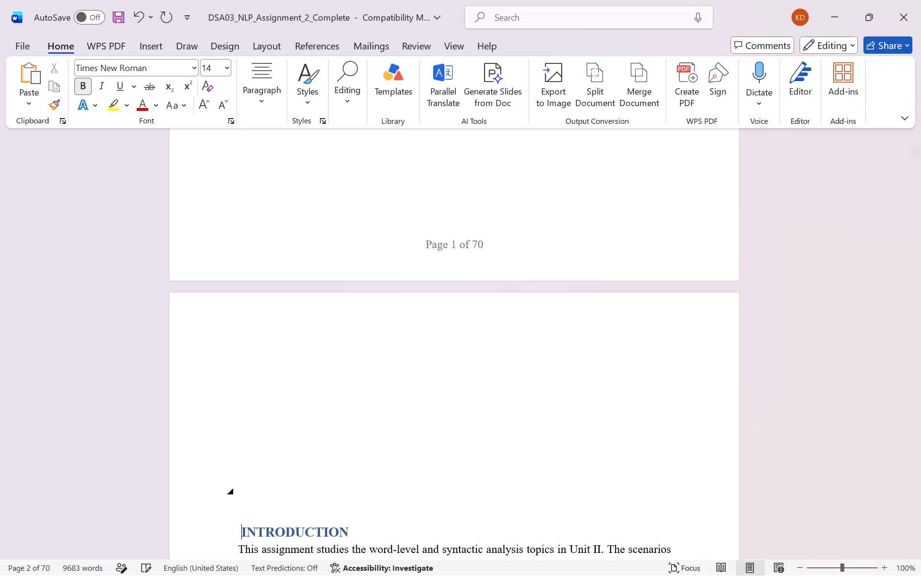
pyautogui.press('BackSpace')
pyautogui.press('BackSpace')
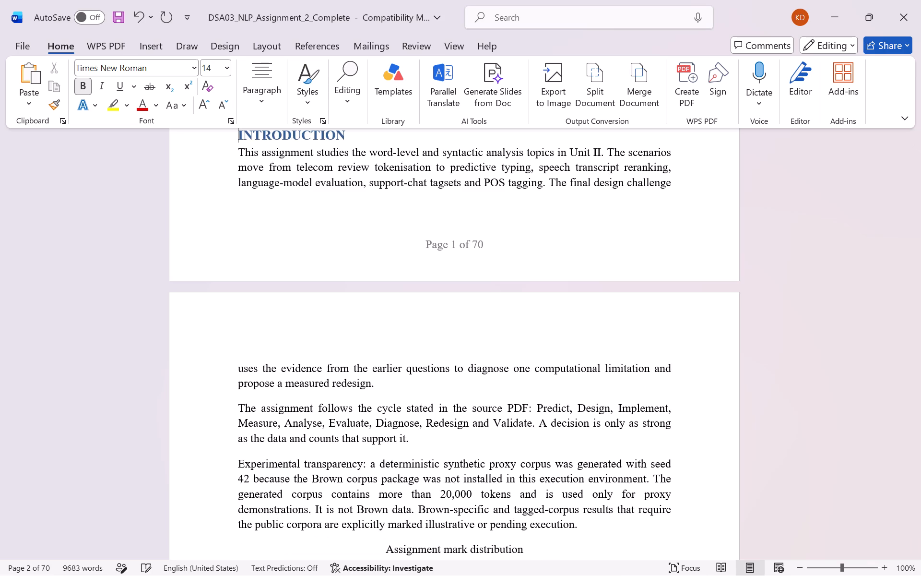
pyautogui.press('Return')
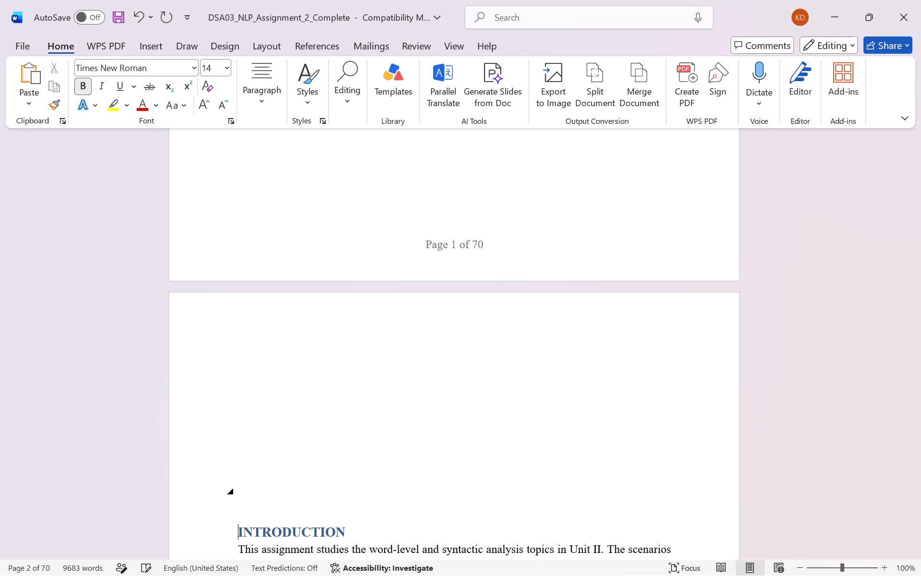
# Copy the cover title "TOKENISATION, N-GRAM LANGUAGE MODELS, SMOOTHING, ENTROPY AND POS TAGGING" and paste it into the blank space before INTRODUCTION.
pyautogui.scroll(2, 287, 397)
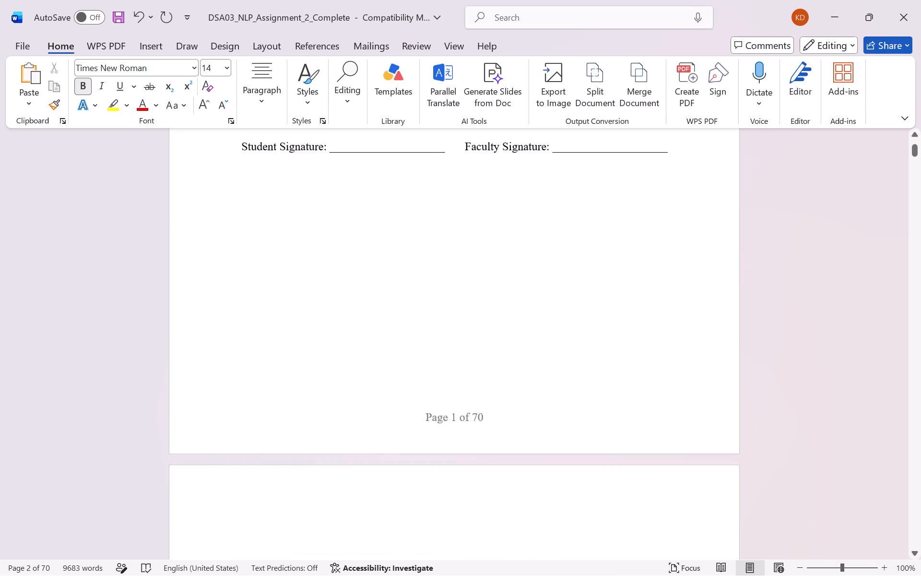
pyautogui.scroll(2, 287, 397)
pyautogui.moveTo(250, 309); pyautogui.dragTo(555, 320)
pyautogui.hotkey('ctrl', 'c')
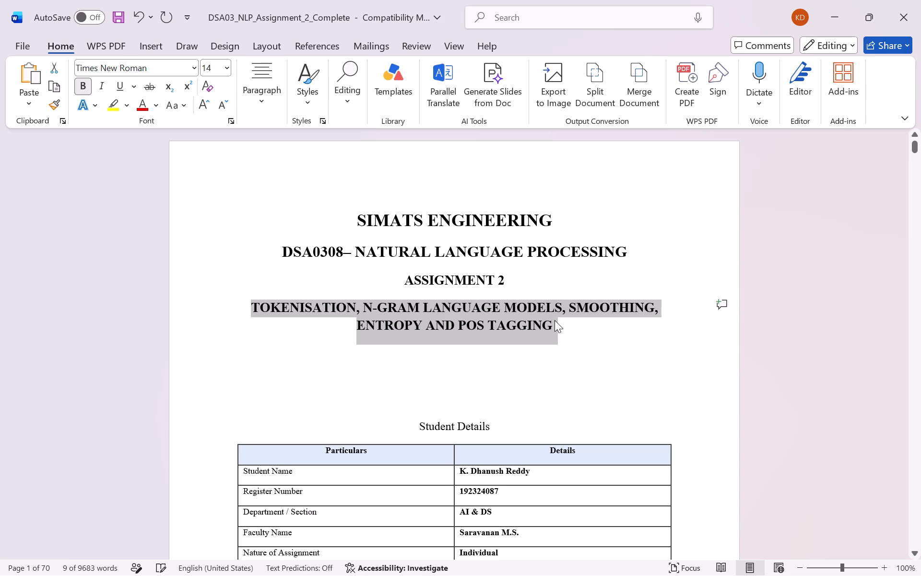
pyautogui.scroll(-4, 529, 347)
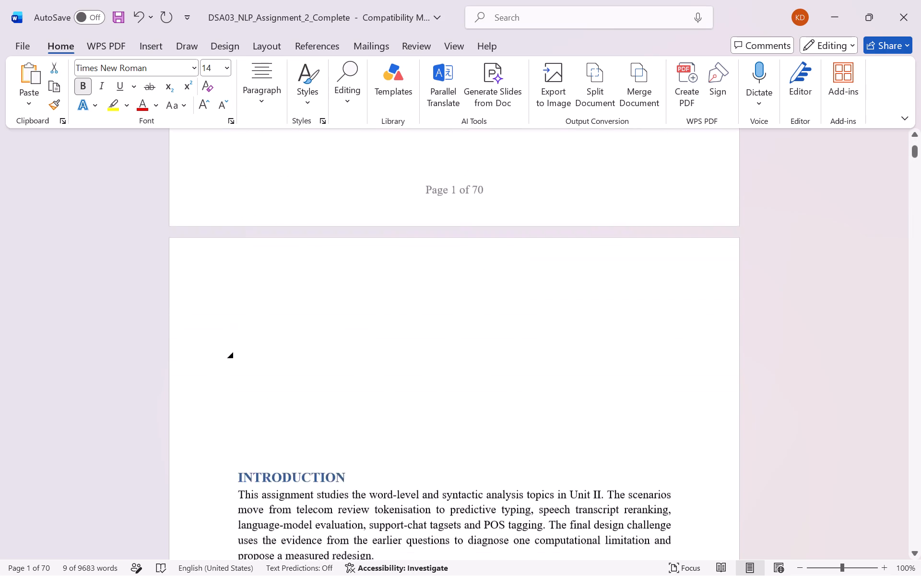
pyautogui.scroll(-1, 529, 347)
pyautogui.click(247, 203)
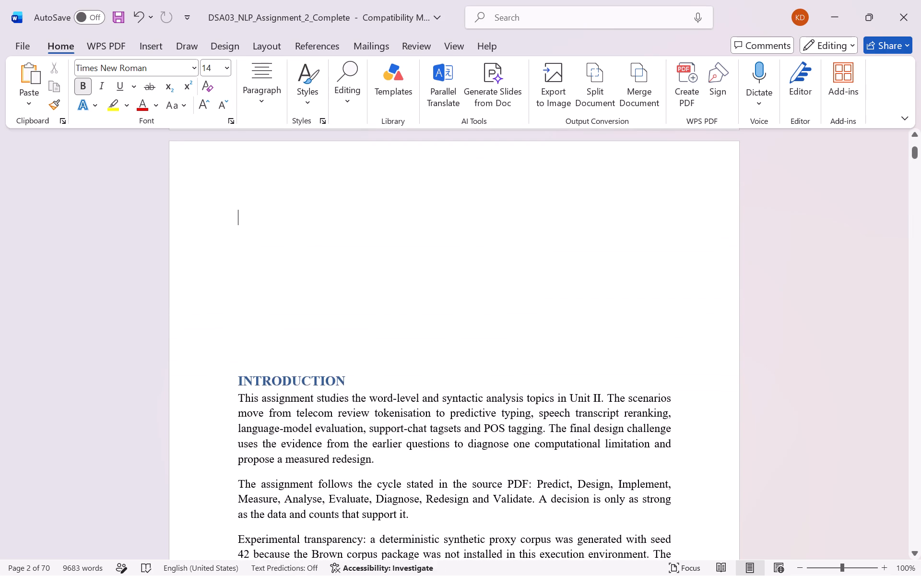
pyautogui.hotkey('ctrl', 'v')
# Insert eight blank lines after the signature line to push the pasted title to the top of page two.
pyautogui.scroll(4, 250, 250)
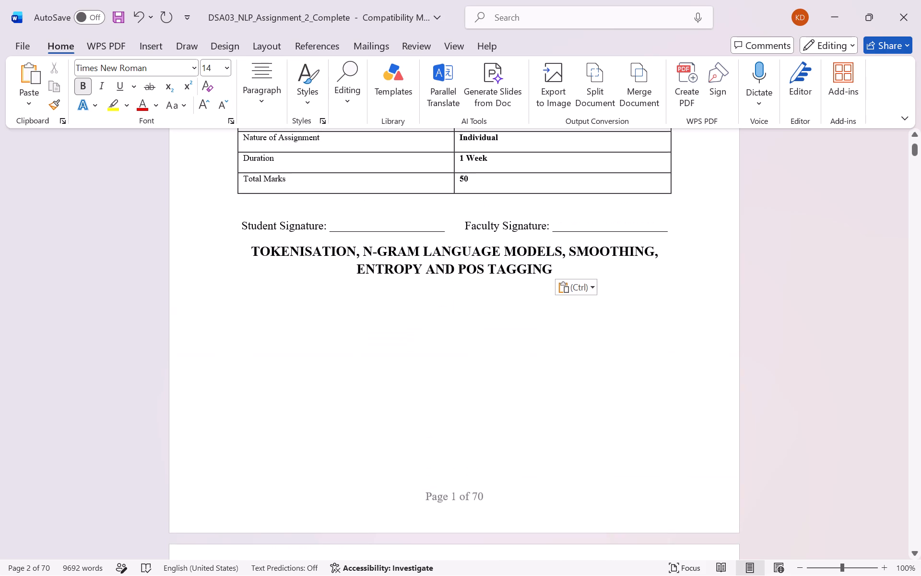
pyautogui.click(675, 241)
pyautogui.press('Return')
pyautogui.press('Return')
pyautogui.press('Return')
pyautogui.press('Return')
pyautogui.press('Return')
pyautogui.press('Return')
pyautogui.press('Return')
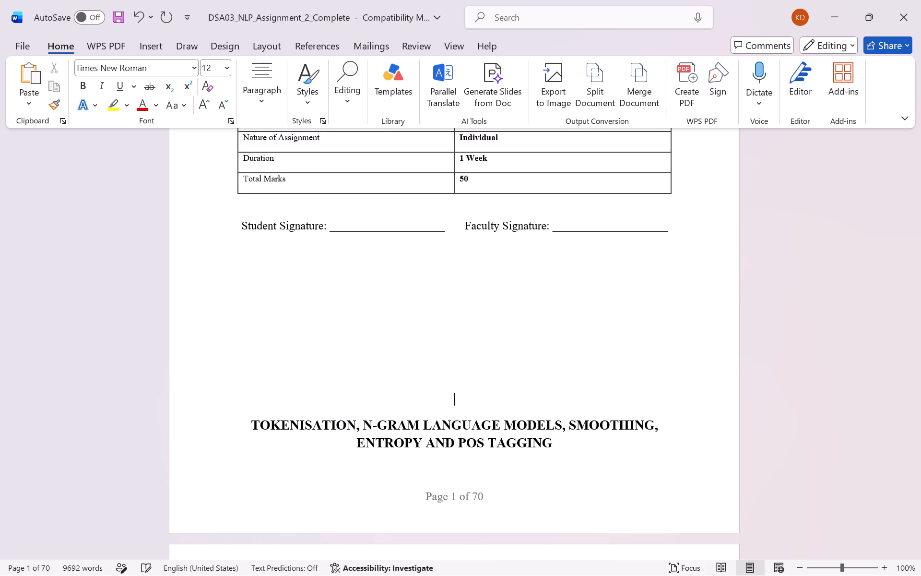
pyautogui.press('Return')
# Remove the blank lines between the pasted title and the INTRODUCTION heading, keeping the heading on its own left-aligned line.
pyautogui.scroll(-3, 675, 241)
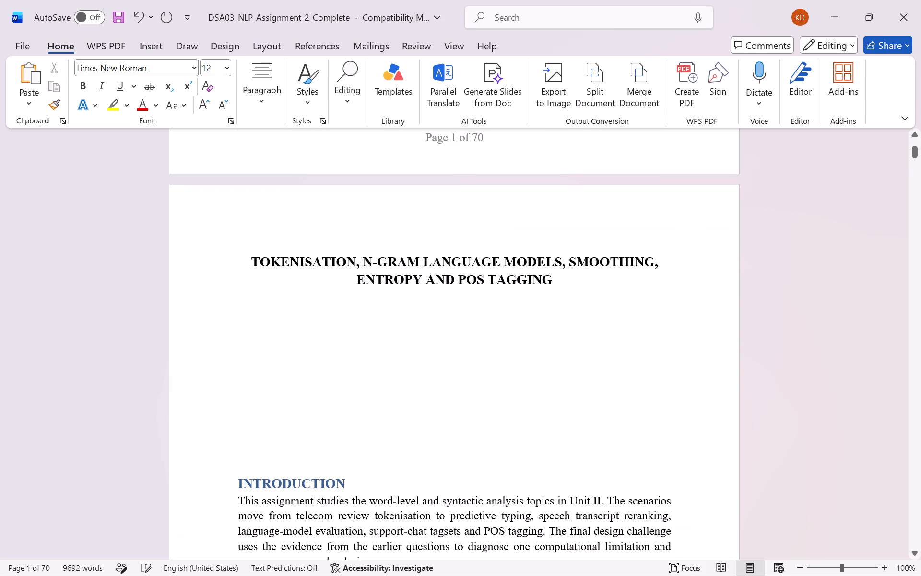
pyautogui.click(236, 482)
pyautogui.press('BackSpace')
pyautogui.press('BackSpace')
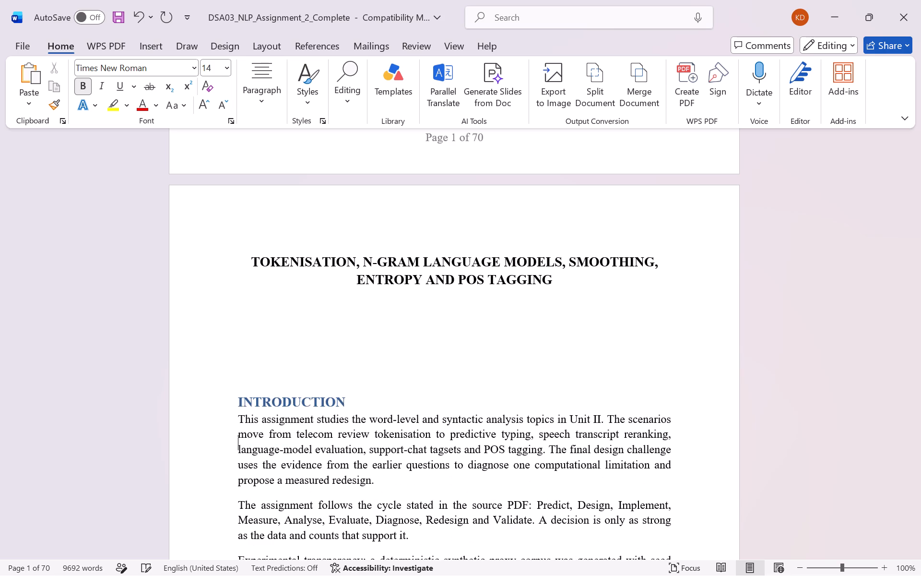
pyautogui.press('BackSpace')
pyautogui.press('BackSpace')
pyautogui.press('BackSpace')
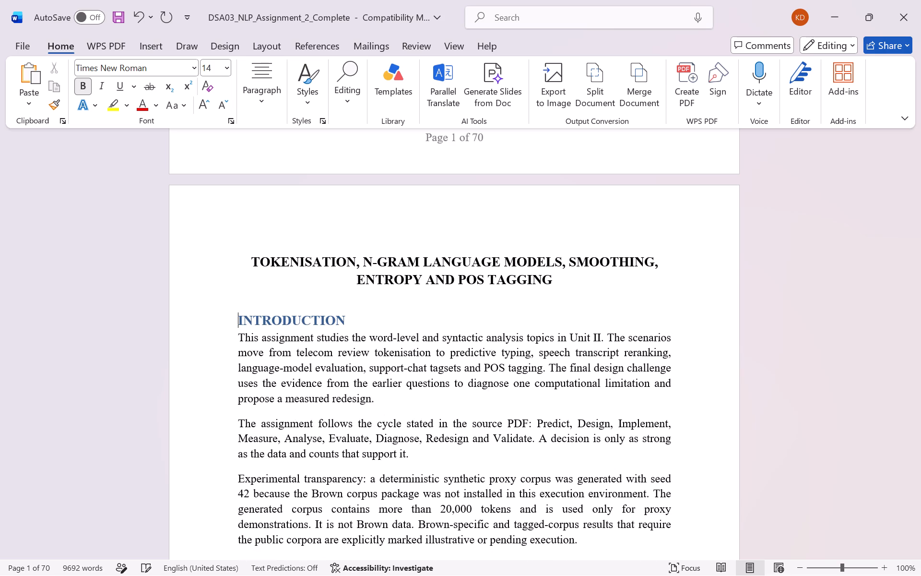
pyautogui.press('Return')
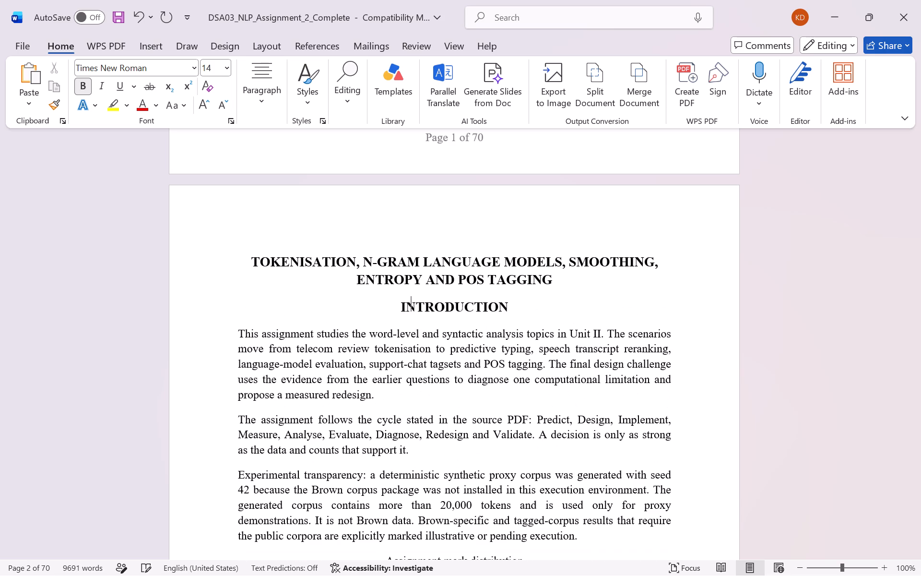
pyautogui.press('BackSpace')
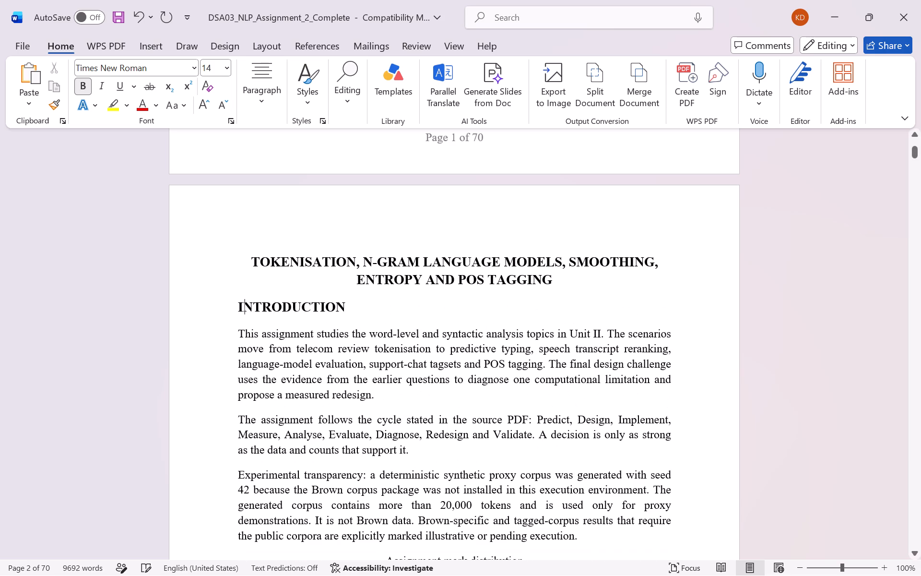
# Set the font size of the page-two title "TOKENISATION, N-GRAM LANGUAGE MODELS, SMOOTHING, ENTROPY AND POS TAGGING" to 12.
pyautogui.moveTo(349, 311); pyautogui.dragTo(239, 298)
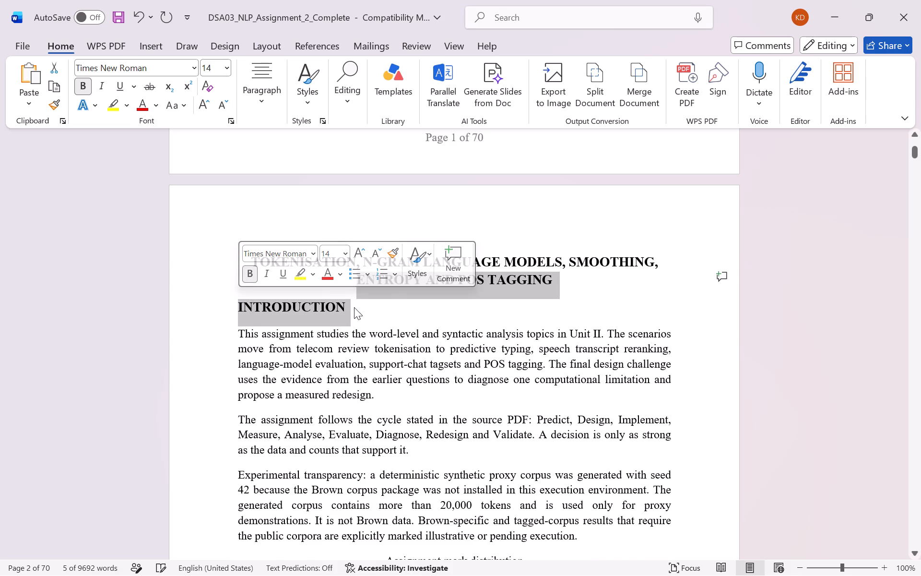
pyautogui.click(354, 307)
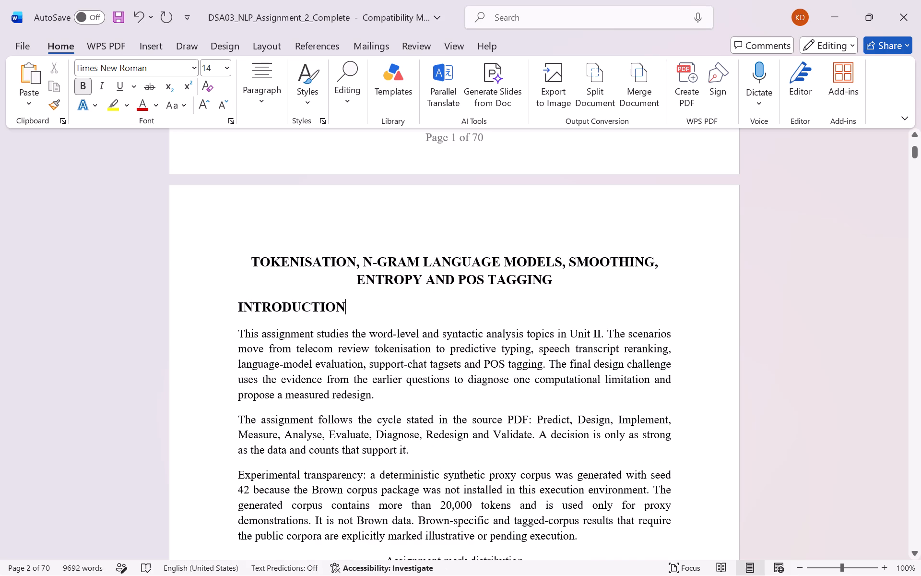
pyautogui.moveTo(251, 258); pyautogui.dragTo(562, 274)
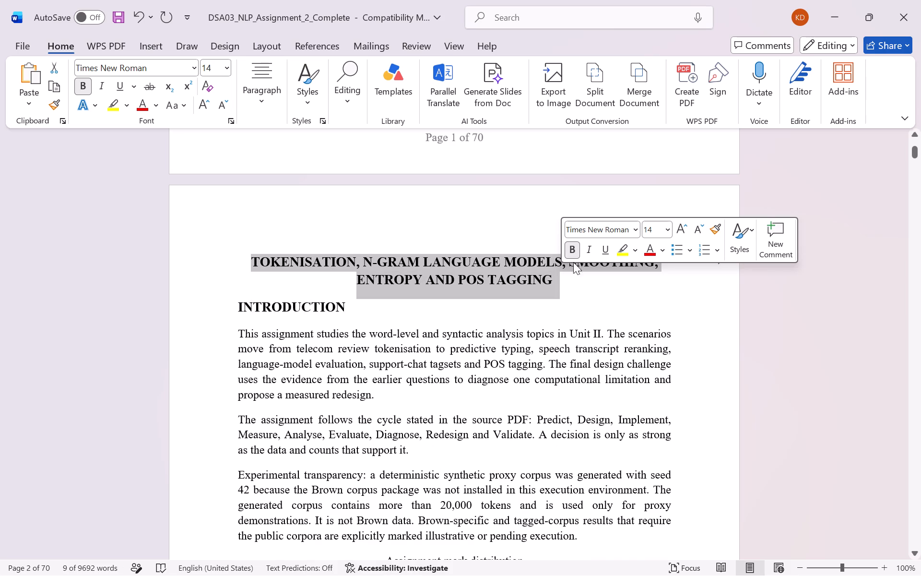
pyautogui.click(647, 230)
pyautogui.write('12')
pyautogui.press('Return')
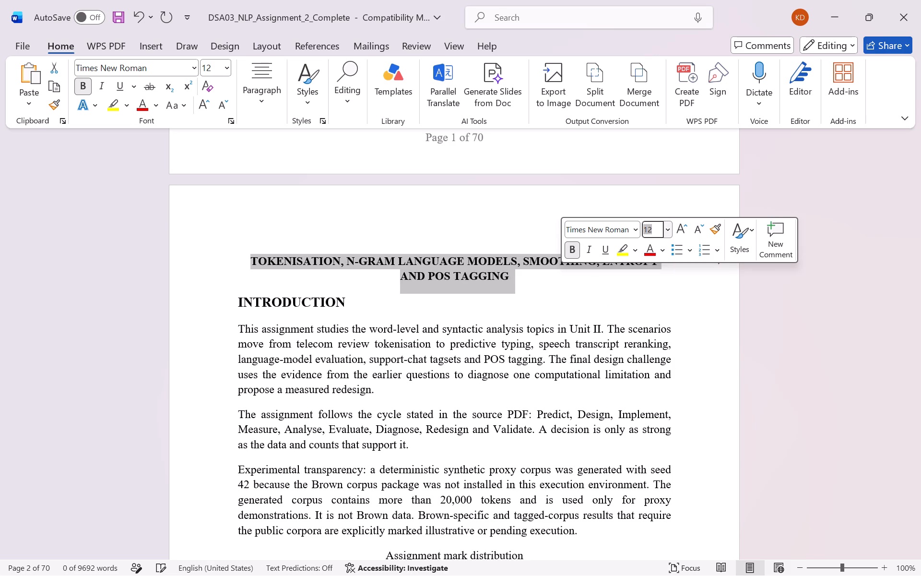
# Insert one blank line between the page-two title and the INTRODUCTION heading.
pyautogui.click(588, 282)
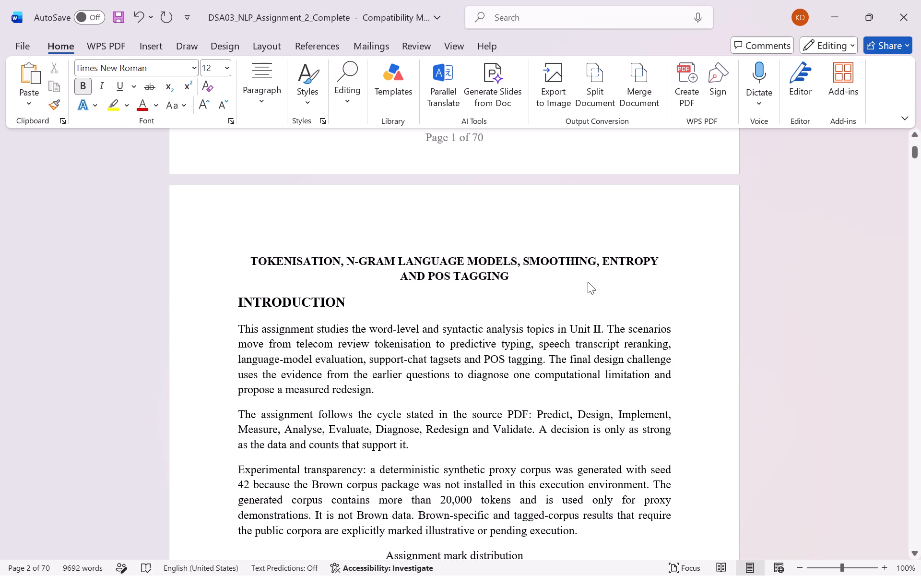
pyautogui.press('Return')
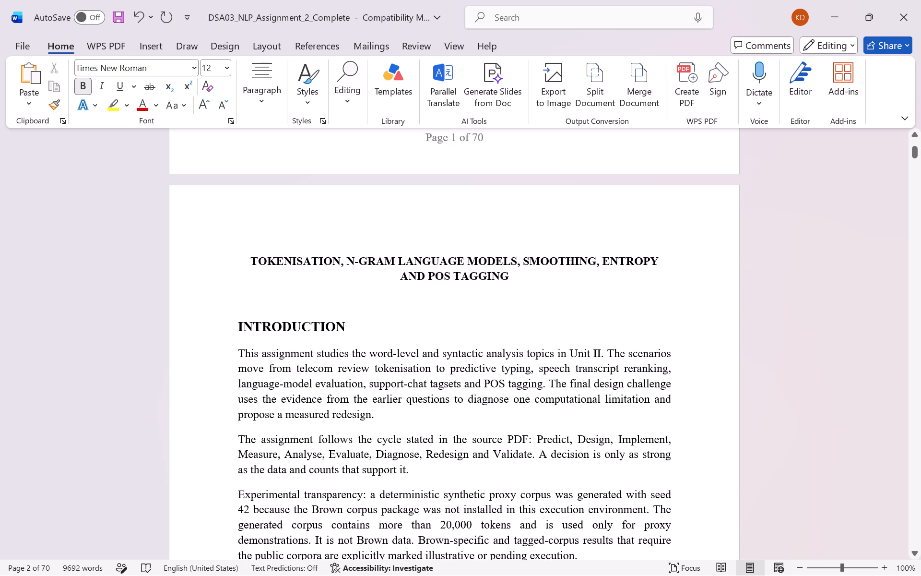
# Apply a Box page border to the whole document.
pyautogui.click(193, 49)
pyautogui.click(223, 48)
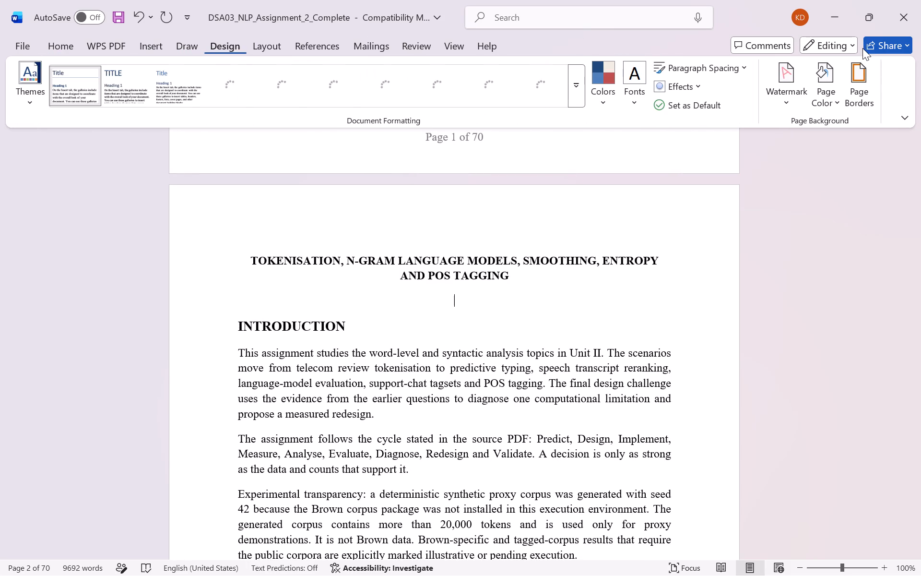
pyautogui.click(862, 82)
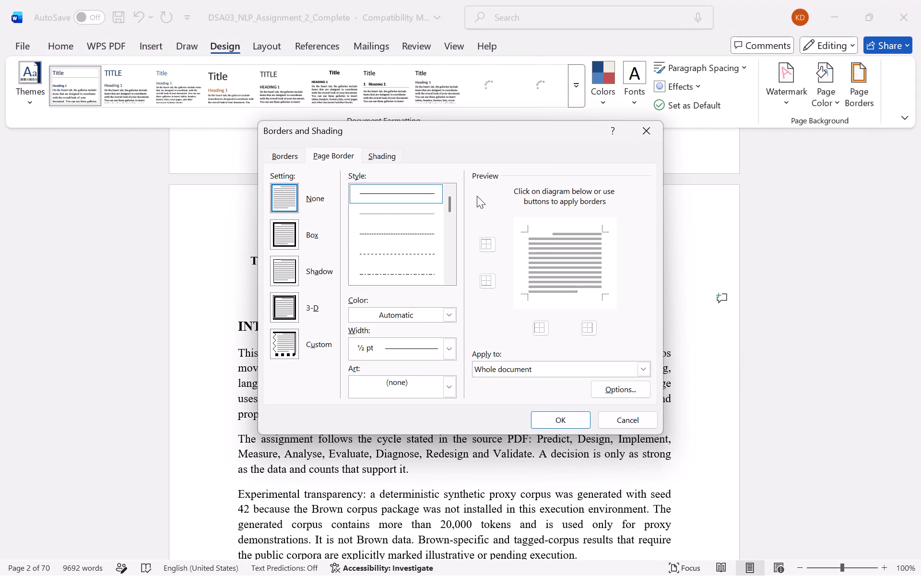
pyautogui.click(278, 223)
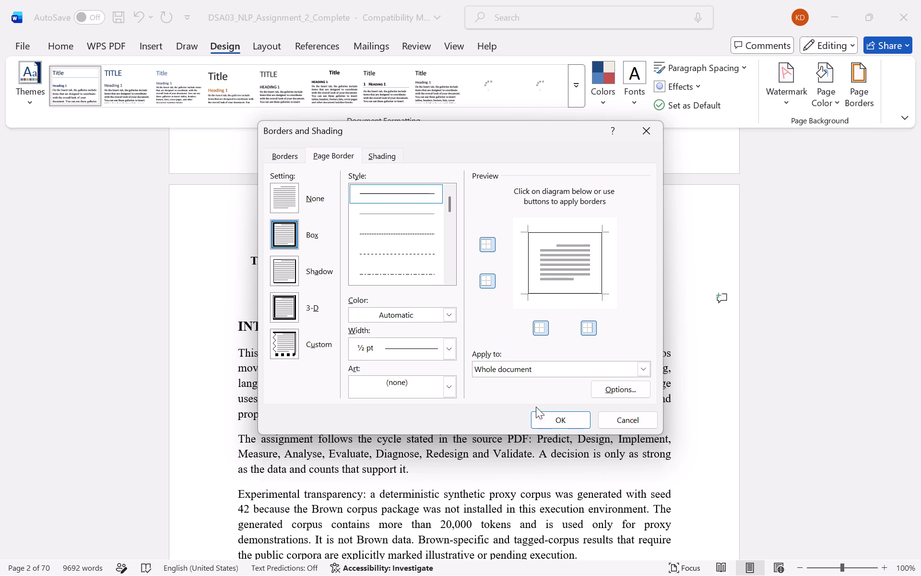
pyautogui.click(542, 417)
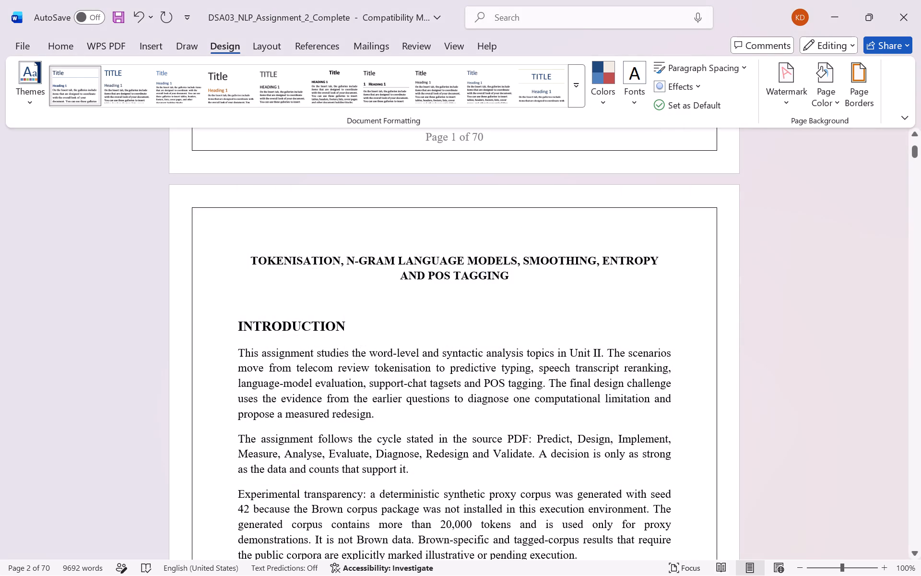
# Delete the Student Signature and Faculty Signature line below the details table on the cover page.
pyautogui.scroll(3, 364, 395)
pyautogui.scroll(-1, 364, 395)
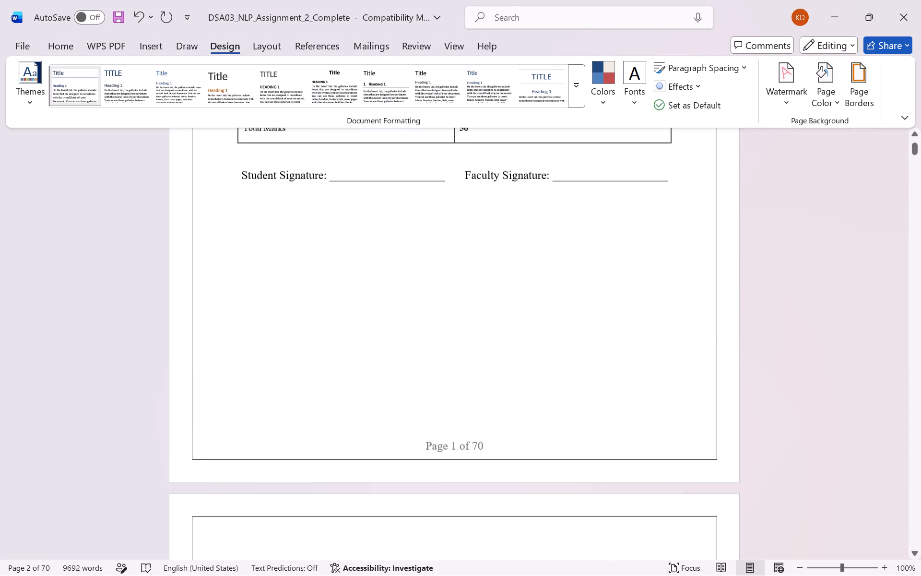
pyautogui.scroll(-1, 364, 395)
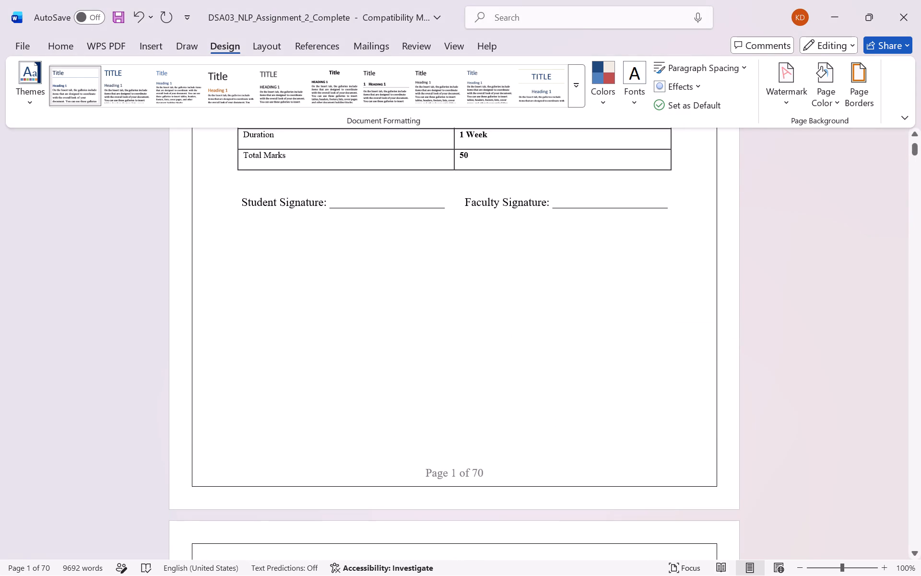
pyautogui.moveTo(239, 206); pyautogui.dragTo(664, 209)
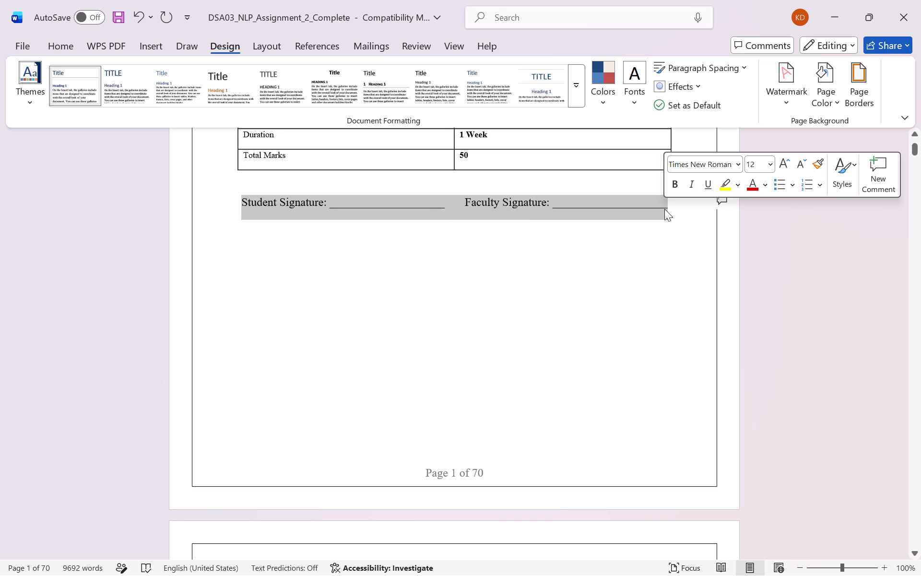
pyautogui.press('BackSpace')
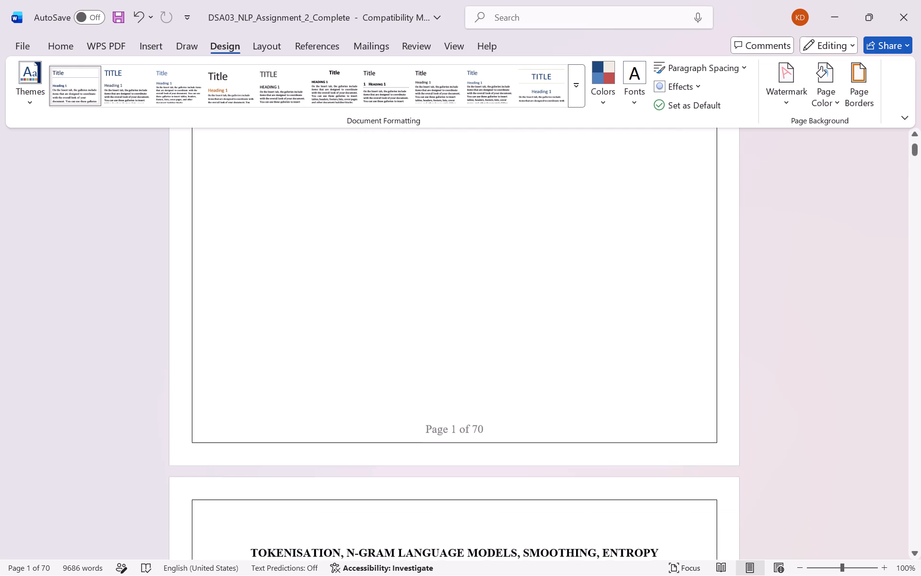
# Delete the "Page 1 of 70" page numbering from the footer and return to the document body.
pyautogui.tripleClick(442, 429)
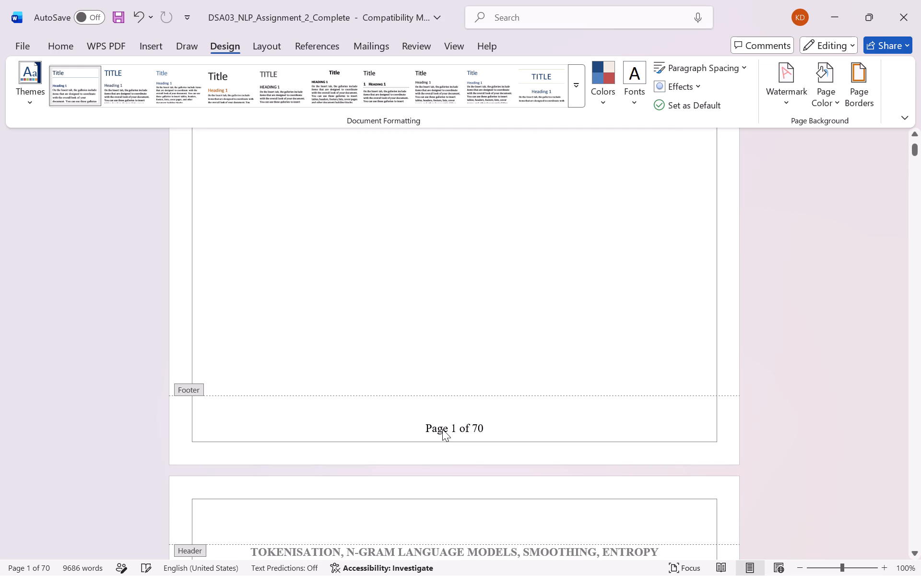
pyautogui.click(453, 424)
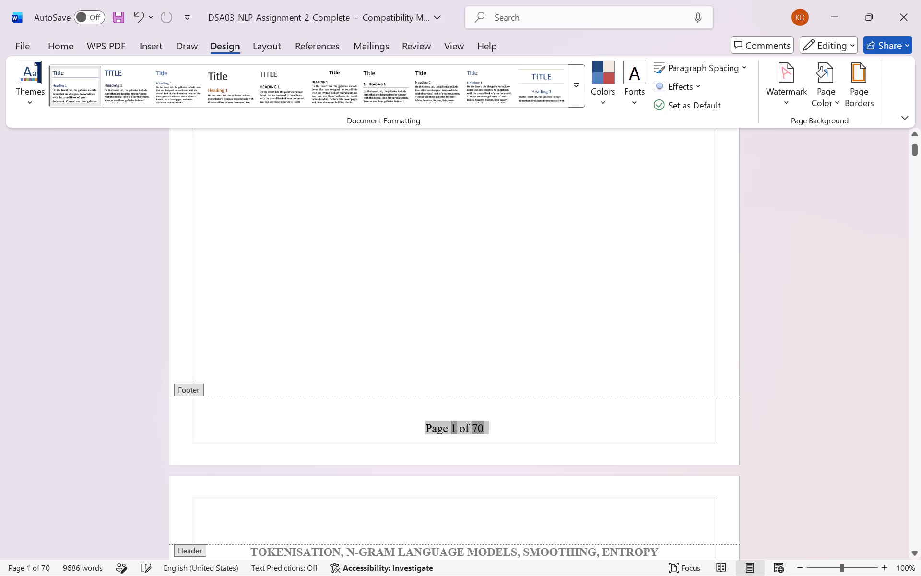
pyautogui.hotkey('ctrl', 'a')
pyautogui.press('BackSpace')
pyautogui.doubleClick(451, 370)
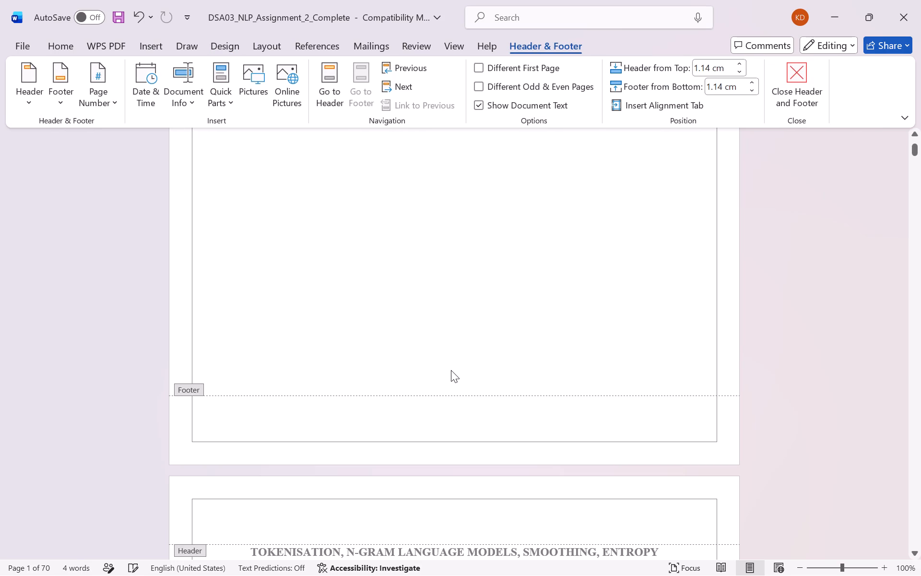
pyautogui.hscroll(1, 401, 351)
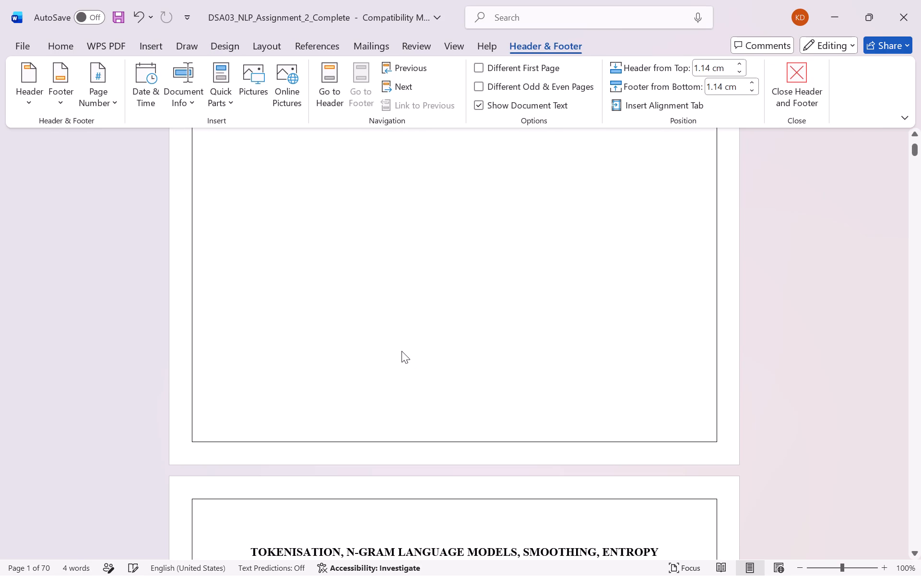
# Delete the "Assignment mark distribution" caption together with its marks table at the end of the introduction.
pyautogui.scroll(-2, 401, 351)
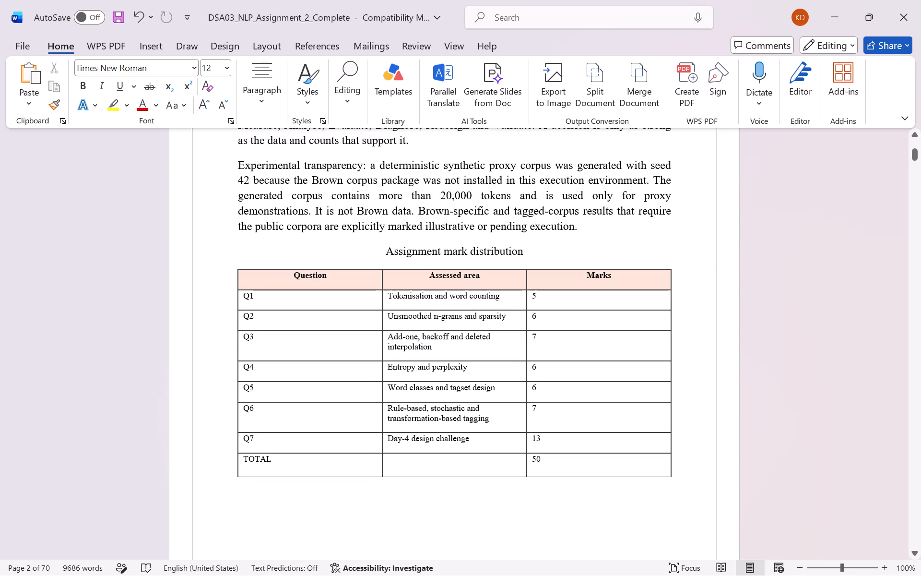
pyautogui.moveTo(388, 246); pyautogui.dragTo(609, 460)
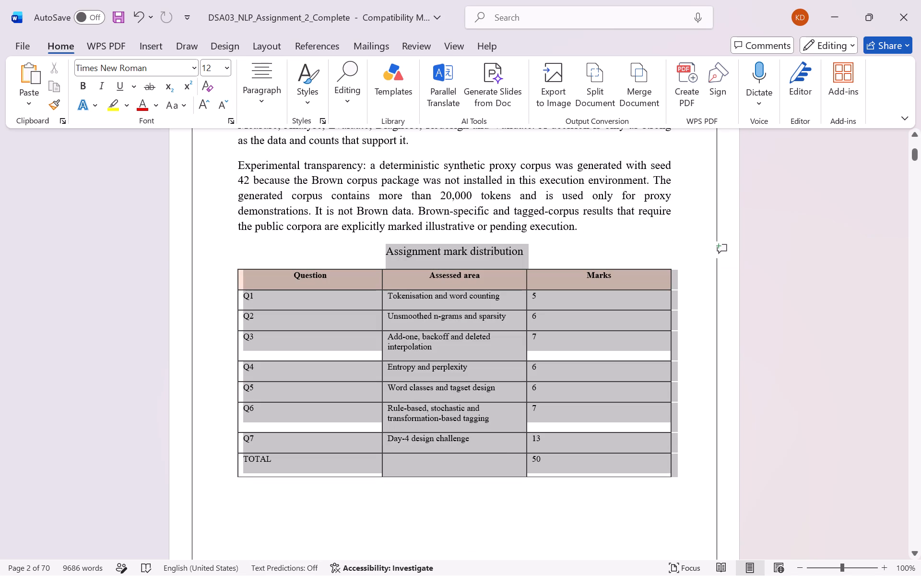
pyautogui.moveTo(609, 460); pyautogui.dragTo(674, 472)
pyautogui.moveTo(674, 472); pyautogui.dragTo(670, 482)
pyautogui.press('BackSpace')
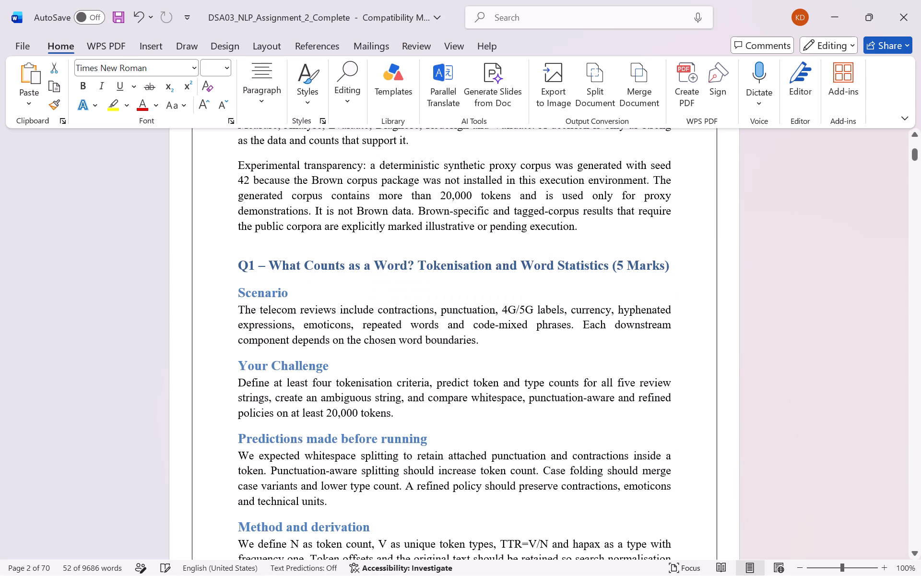
# Review the Q1 section's text, Tables 1.1 to 1.3 and the Zipf plot for layout and page breaks.
pyautogui.scroll(2, 331, 299)
pyautogui.scroll(-3, 331, 299)
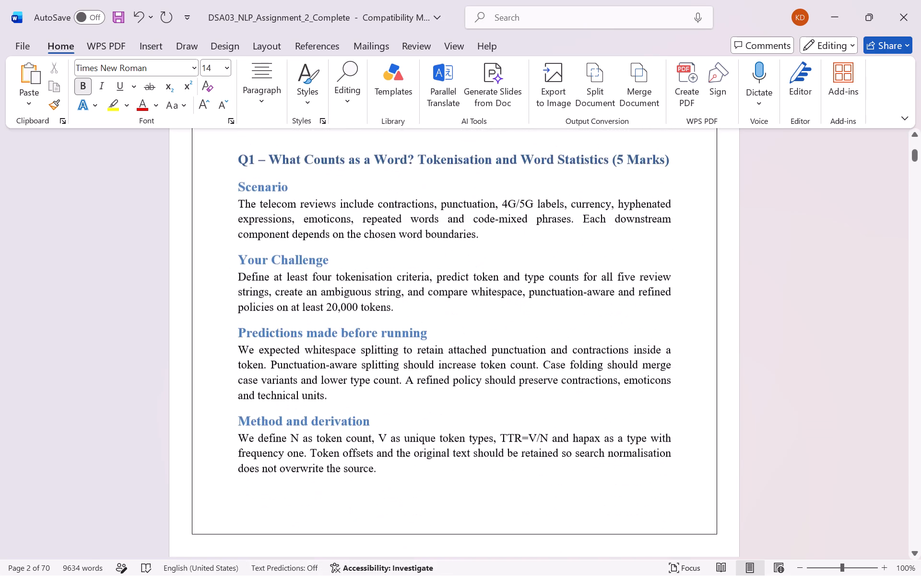
pyautogui.scroll(-4, 331, 299)
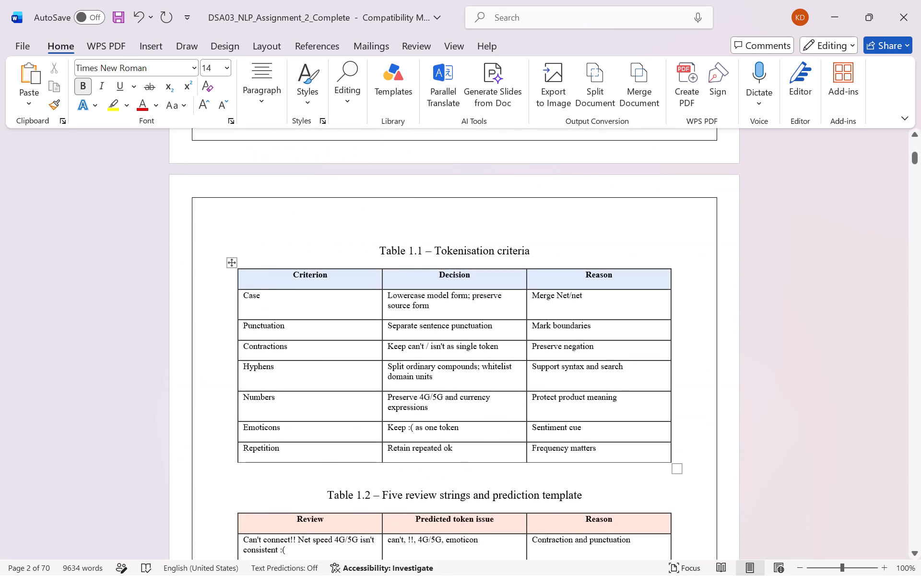
pyautogui.scroll(-4, 331, 299)
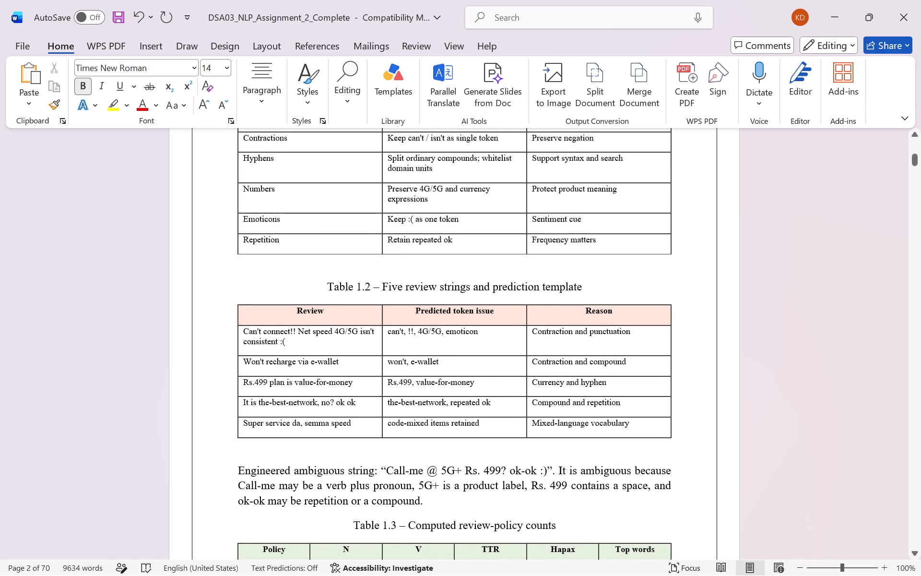
pyautogui.scroll(-2, 374, 389)
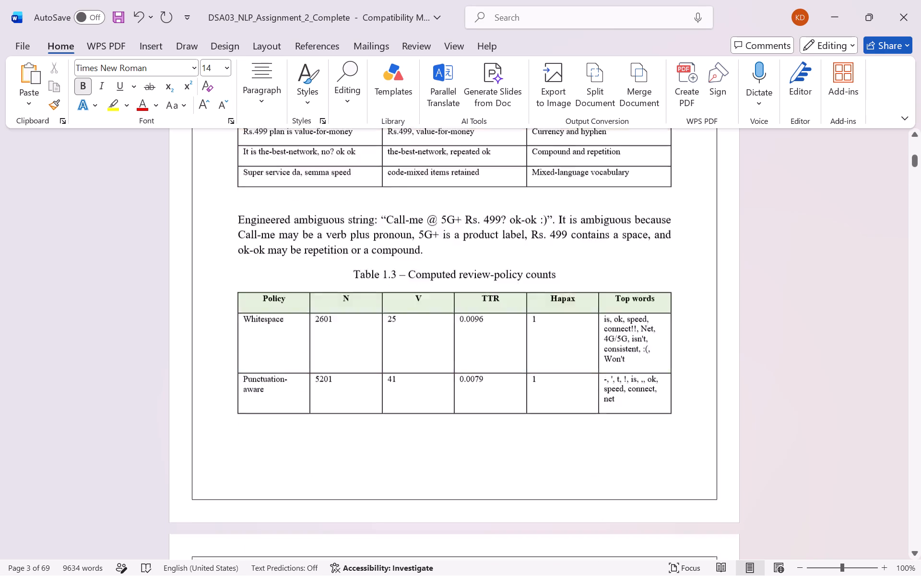
pyautogui.scroll(-2, 374, 389)
pyautogui.scroll(1, 374, 389)
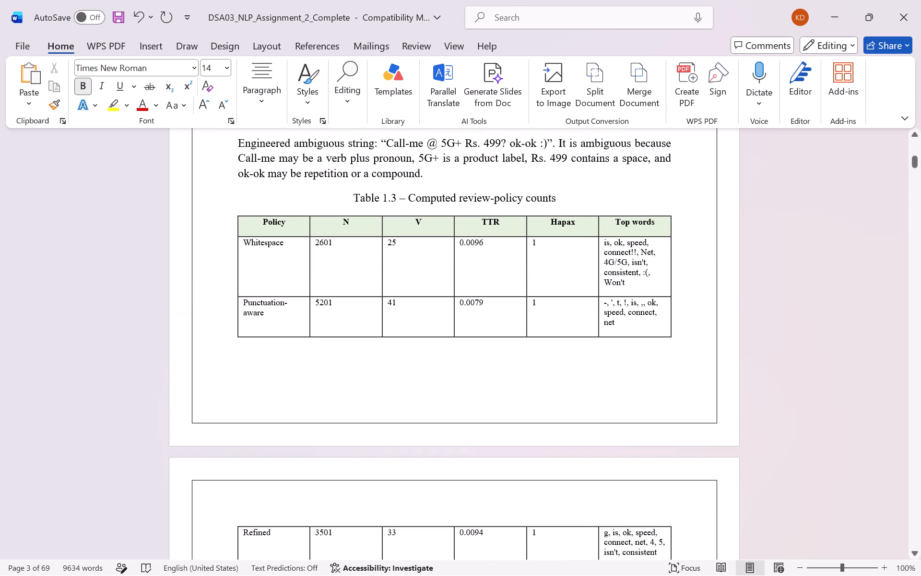
pyautogui.scroll(2, 374, 389)
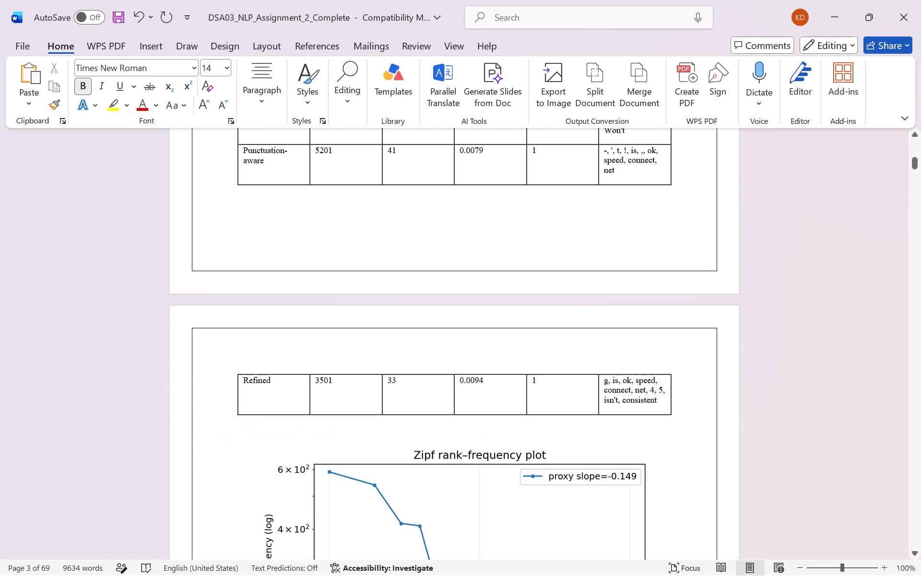
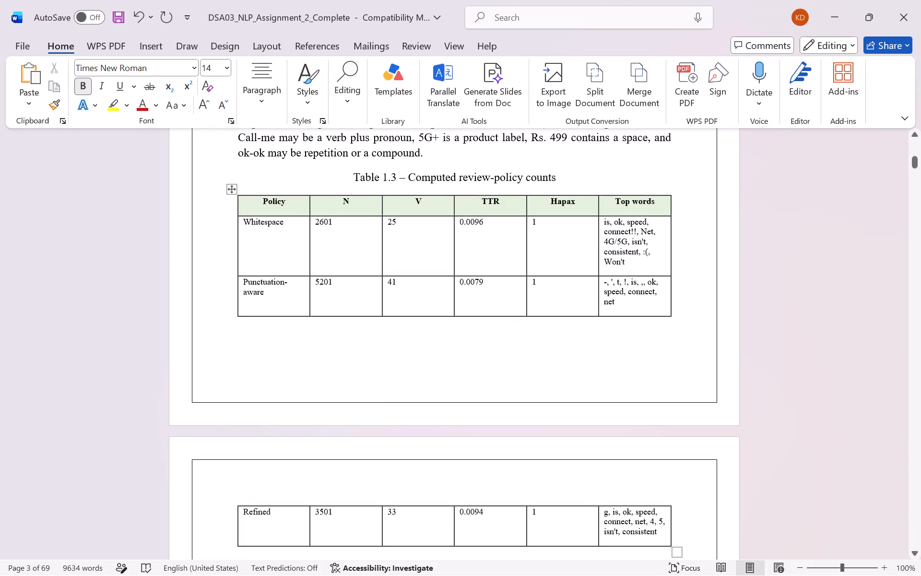
# Insert a page break before the "Table 1.3 – Computed review-policy counts" caption and remove the leftover blank line above it.
pyautogui.click(430, 155)
pyautogui.click(148, 48)
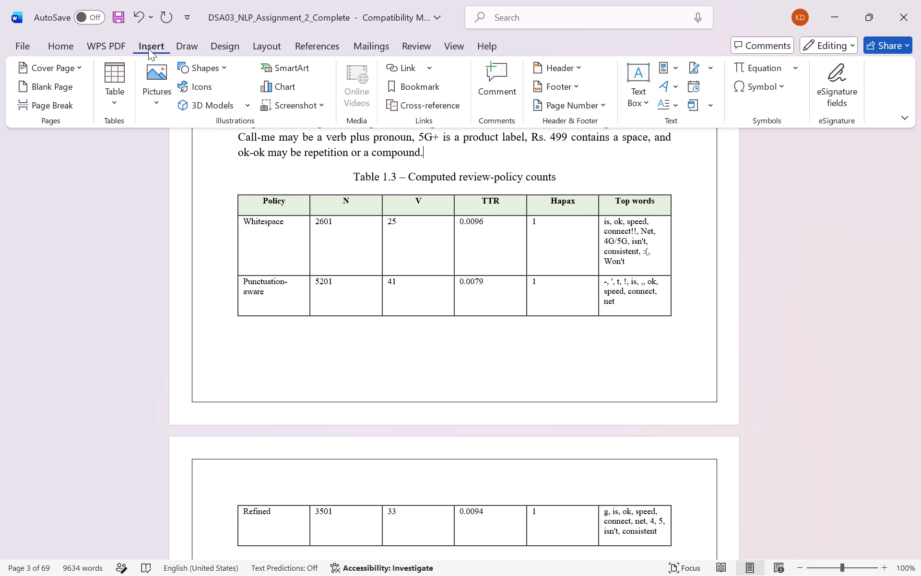
pyautogui.click(61, 104)
pyautogui.scroll(-2, 316, 336)
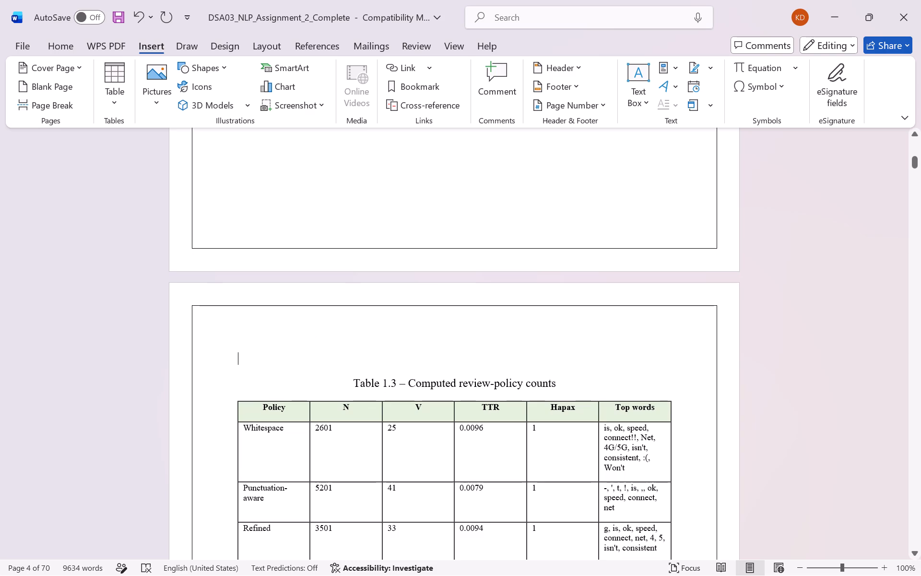
pyautogui.press('BackSpace')
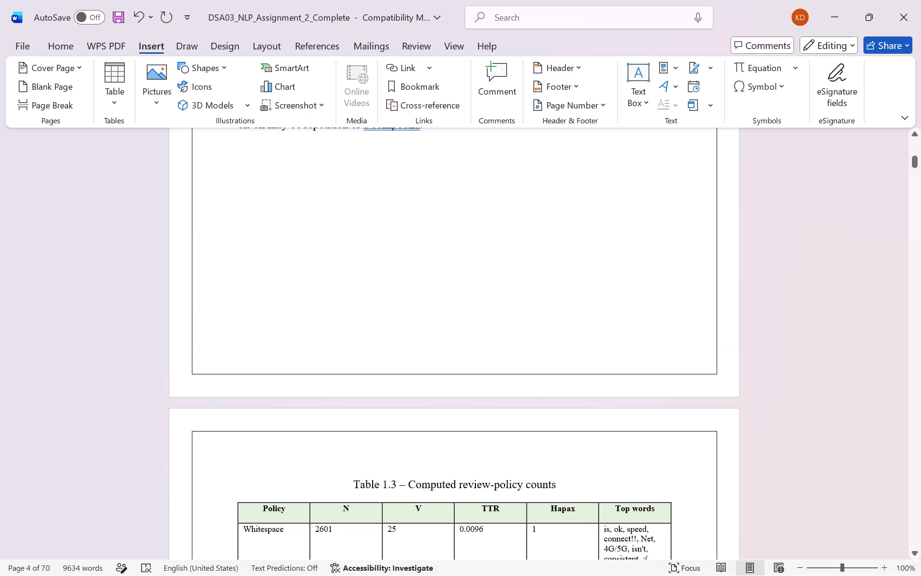
# Add two blank lines above the Table 1.4 caption under "Q1 – Boundary decisions" to move it onto its table's page.
pyautogui.scroll(-3, 375, 278)
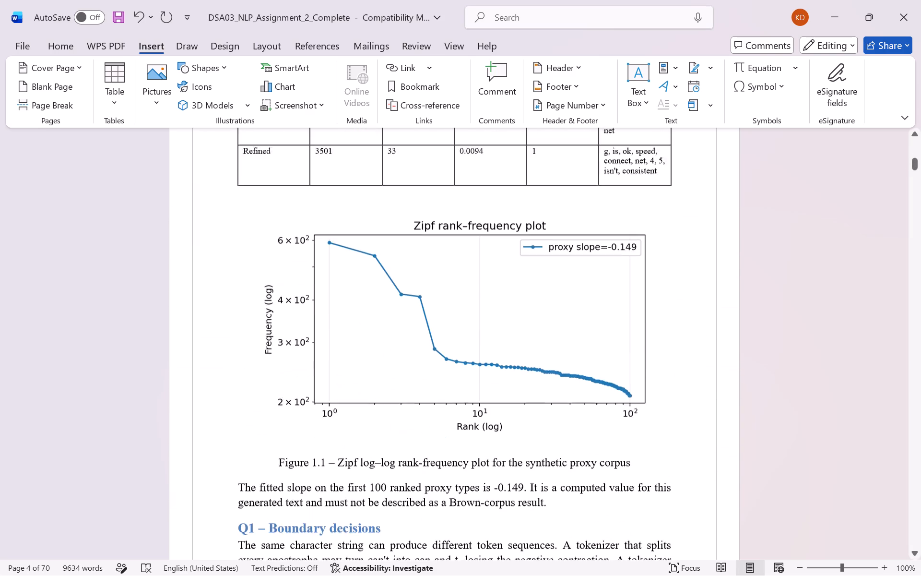
pyautogui.scroll(-4, 375, 278)
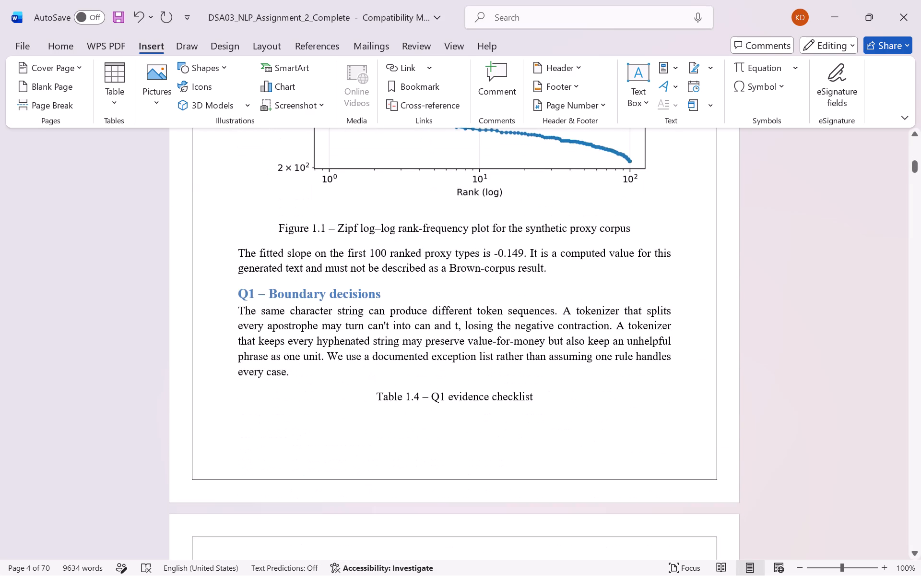
pyautogui.scroll(-2, 375, 278)
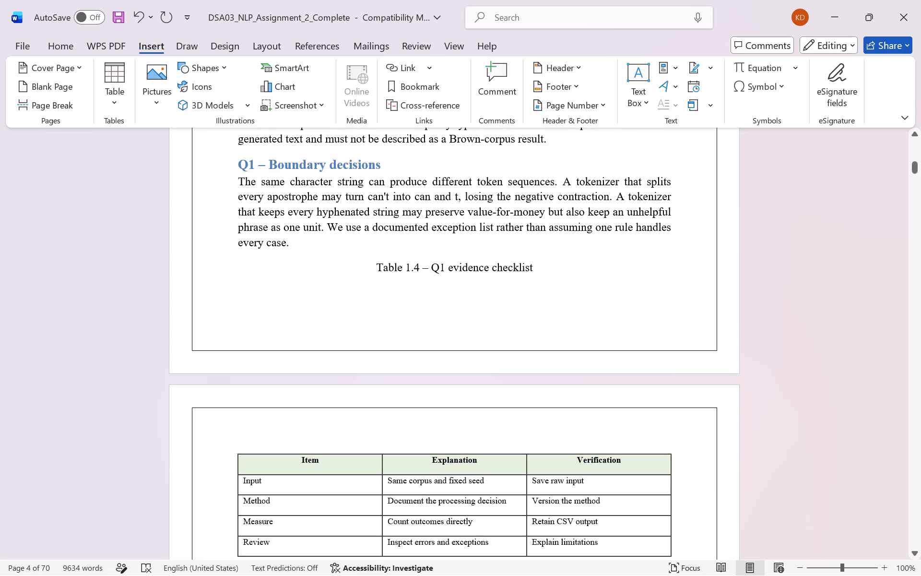
pyautogui.click(352, 256)
pyautogui.press('Return')
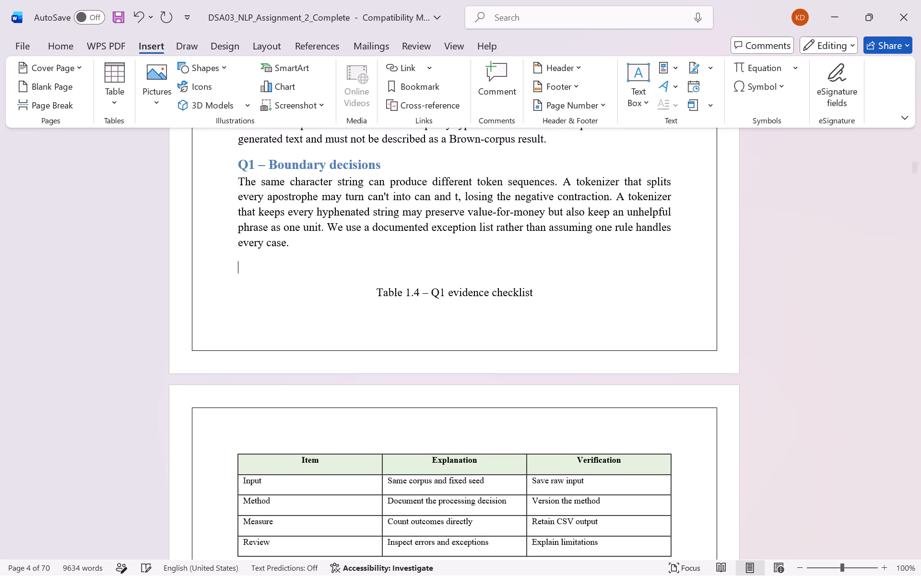
pyautogui.press('Return')
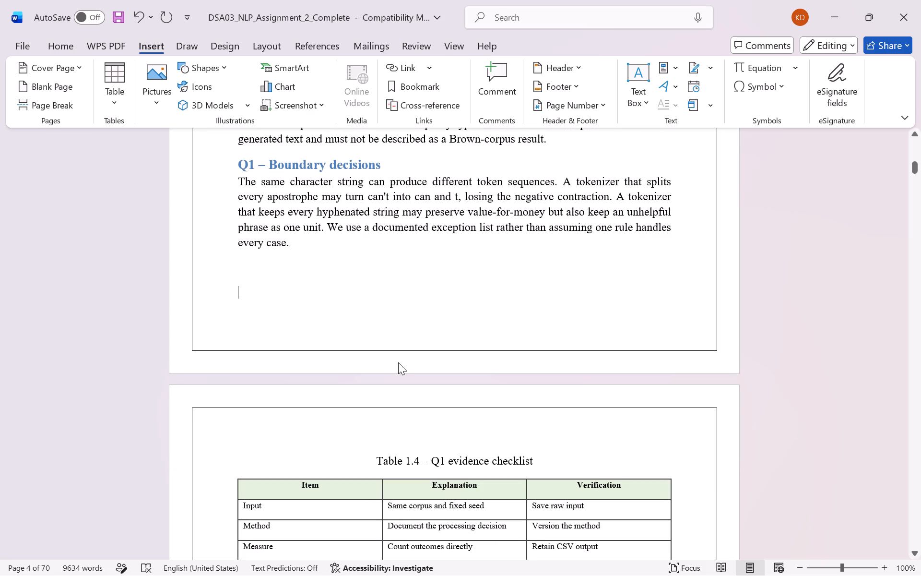
# Insert a page break before the Table 1.4 caption under "Q1 – Language model versus tagger" and remove the extra blank line above the caption.
pyautogui.scroll(-6, 398, 362)
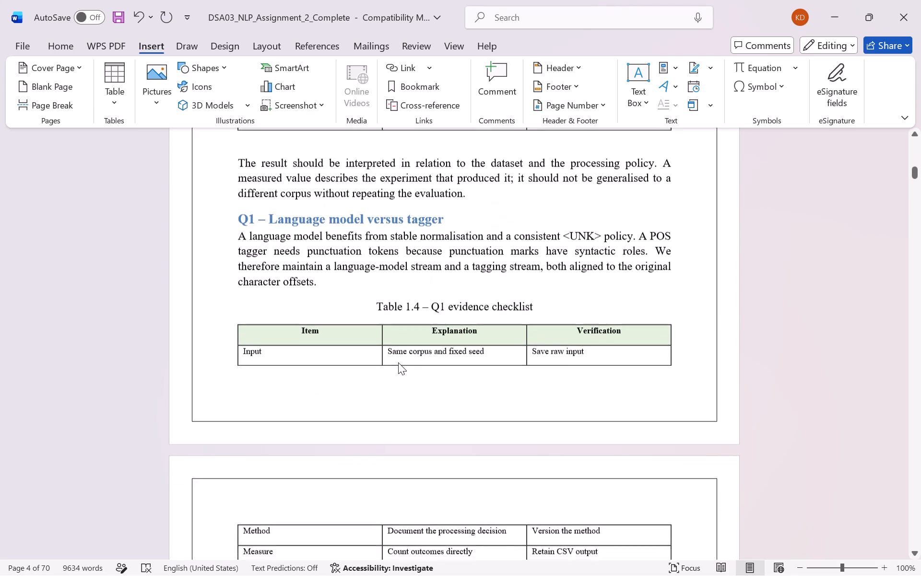
pyautogui.scroll(-3, 398, 362)
pyautogui.scroll(1, 398, 362)
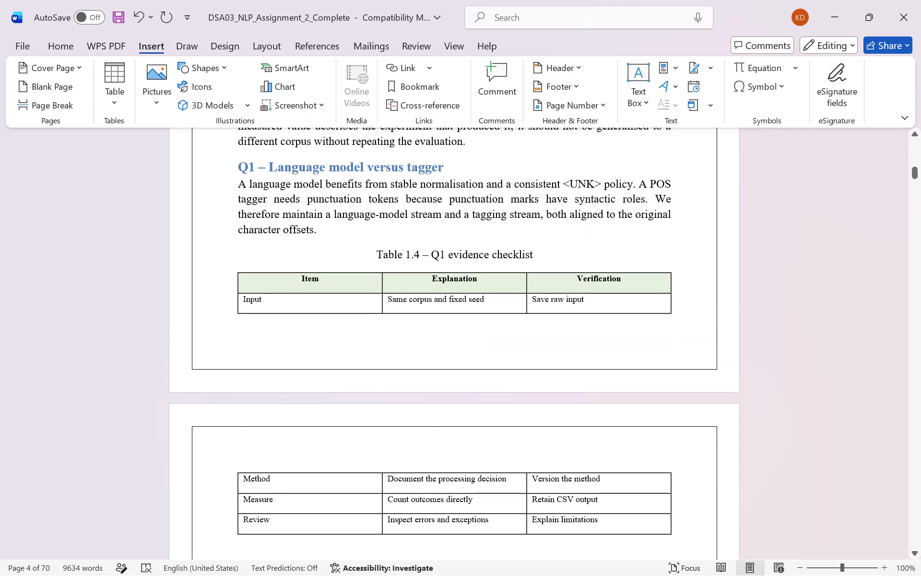
pyautogui.click(351, 226)
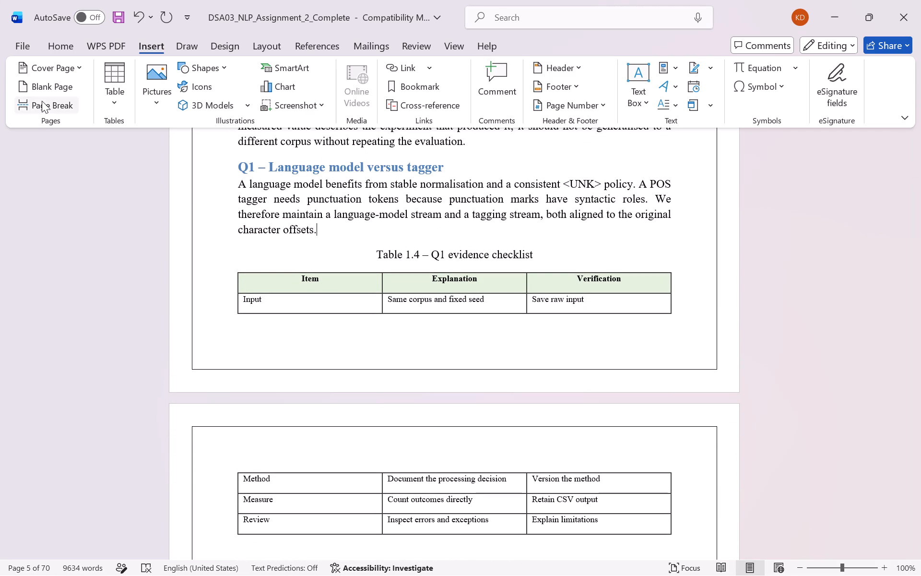
pyautogui.click(42, 101)
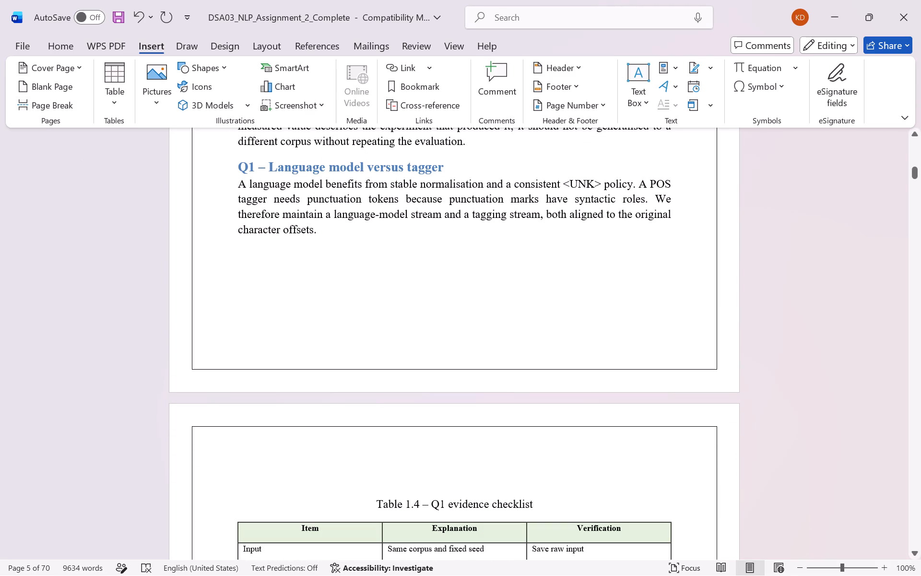
pyautogui.press('Return')
pyautogui.press('Return')
pyautogui.press('BackSpace')
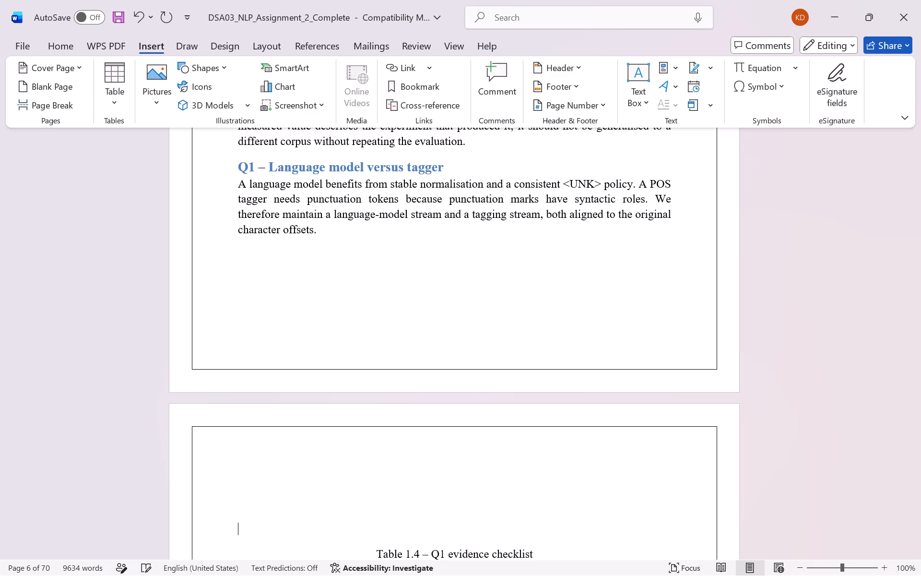
pyautogui.press('BackSpace')
pyautogui.press('BackSpace')
pyautogui.press('BackSpace')
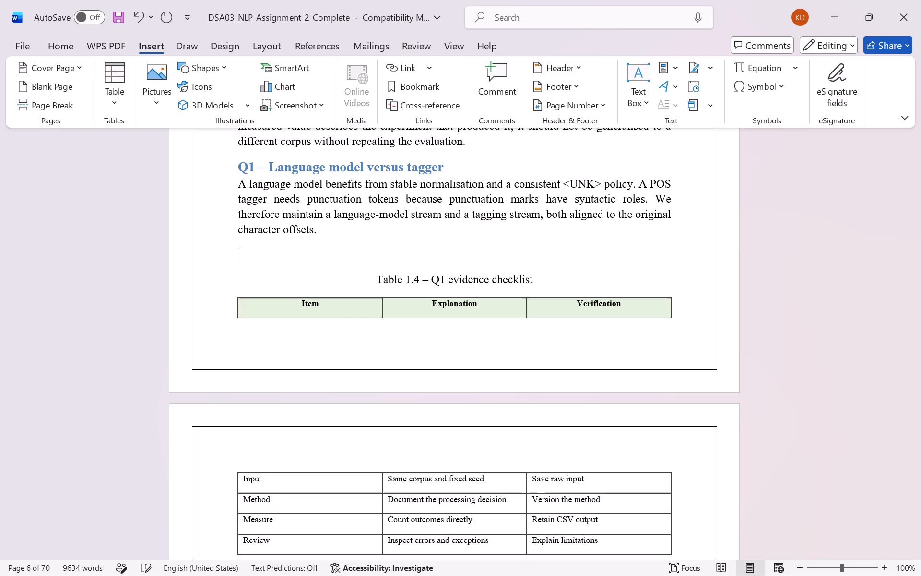
pyautogui.hotkey('ctrl', 'z')
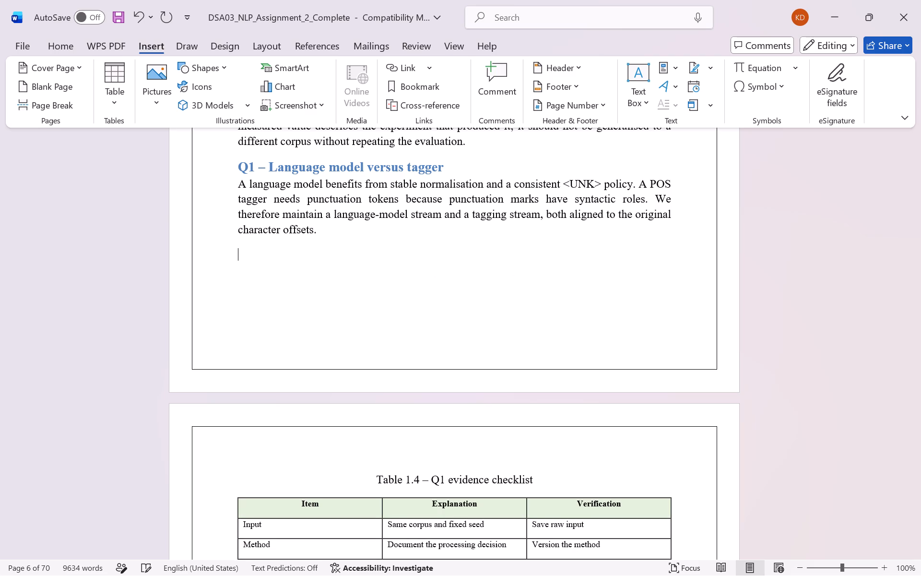
# Add three blank lines after Q1's closing paragraph to push the Q2 heading and its Scenario onto the next page.
pyautogui.scroll(-4, 463, 482)
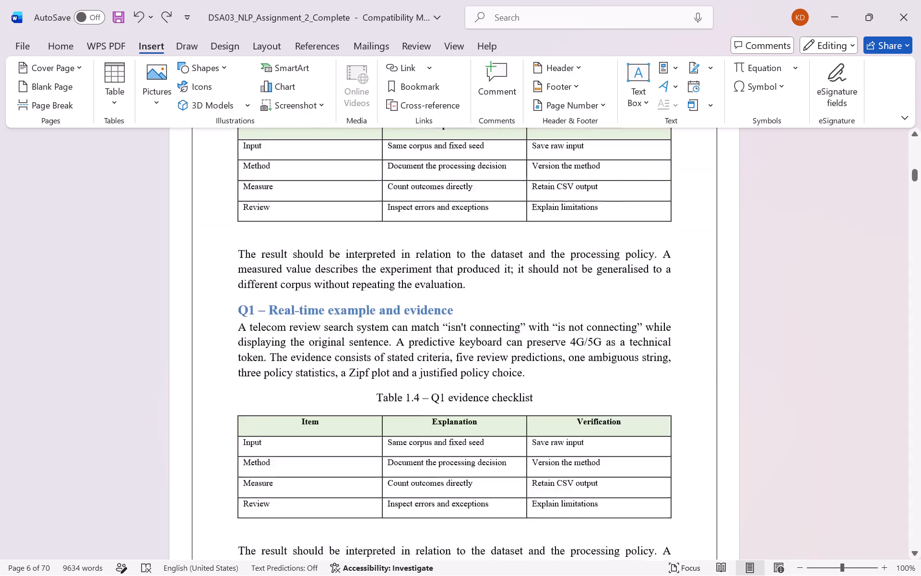
pyautogui.scroll(-5, 463, 482)
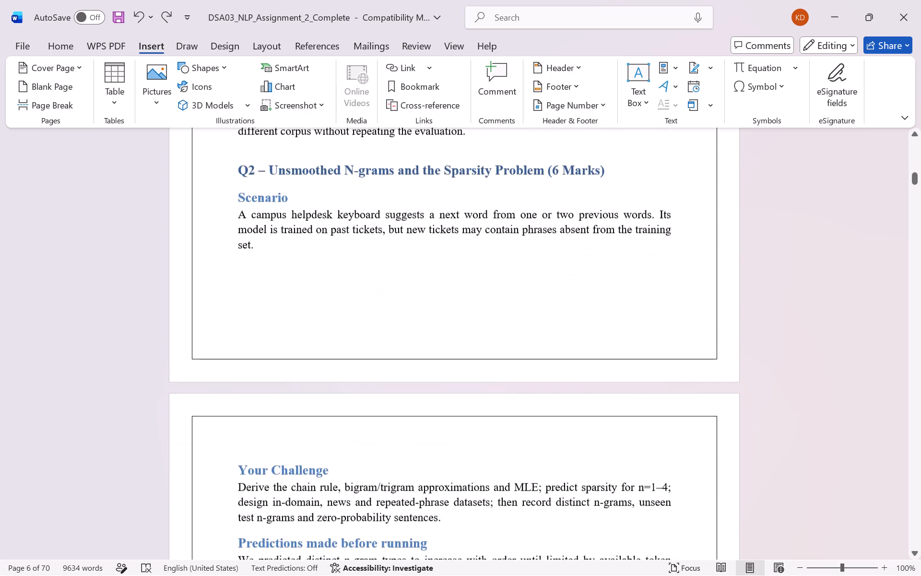
pyautogui.scroll(1, 378, 192)
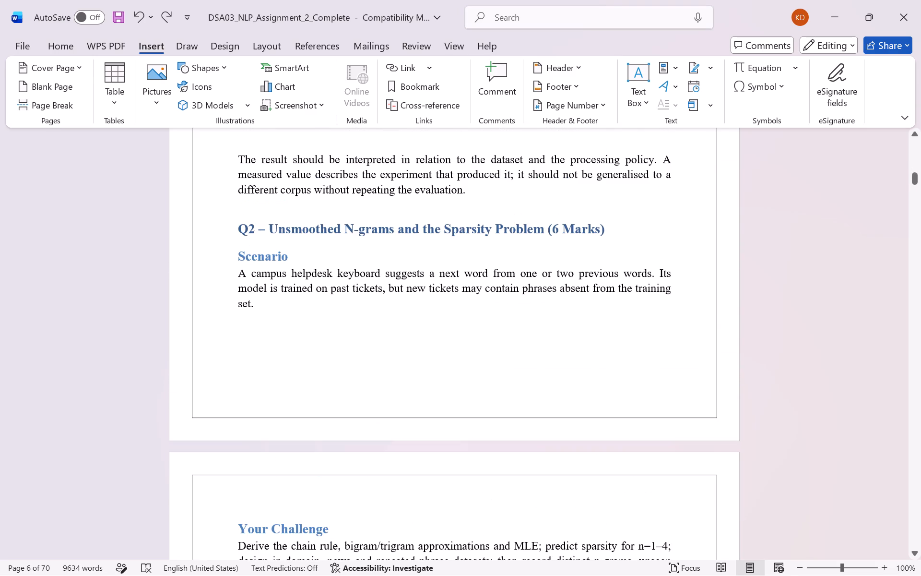
pyautogui.click(471, 192)
pyautogui.press('Return')
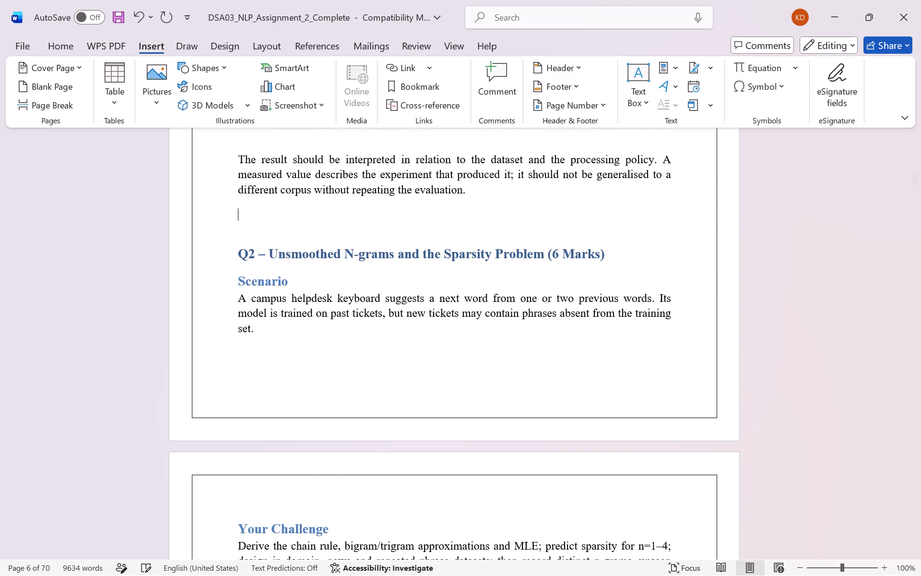
pyautogui.press('Return')
pyautogui.press('Return')
# Remove every "(6 Marks)" from the document by replacing all occurrences of the Q2 heading's mark label with nothing.
pyautogui.scroll(-1, 555, 221)
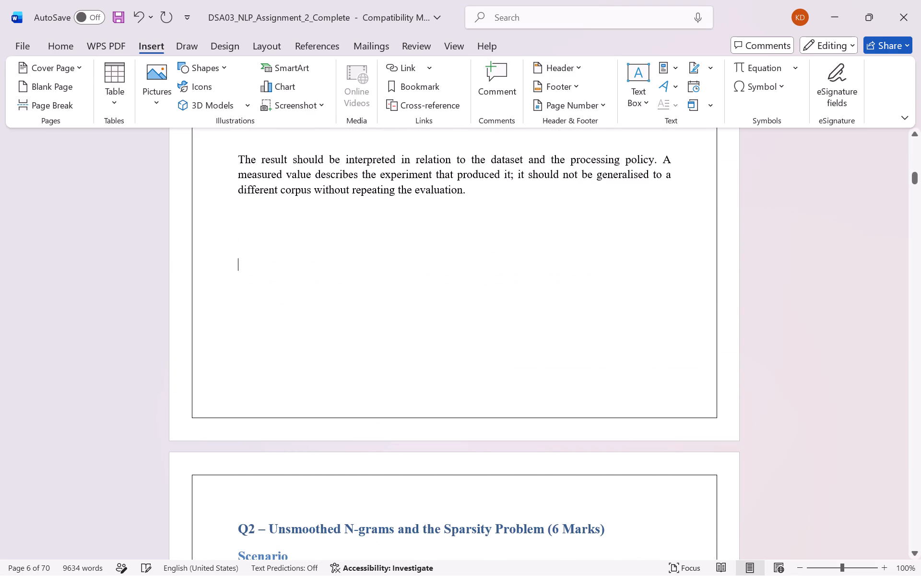
pyautogui.scroll(-2, 555, 219)
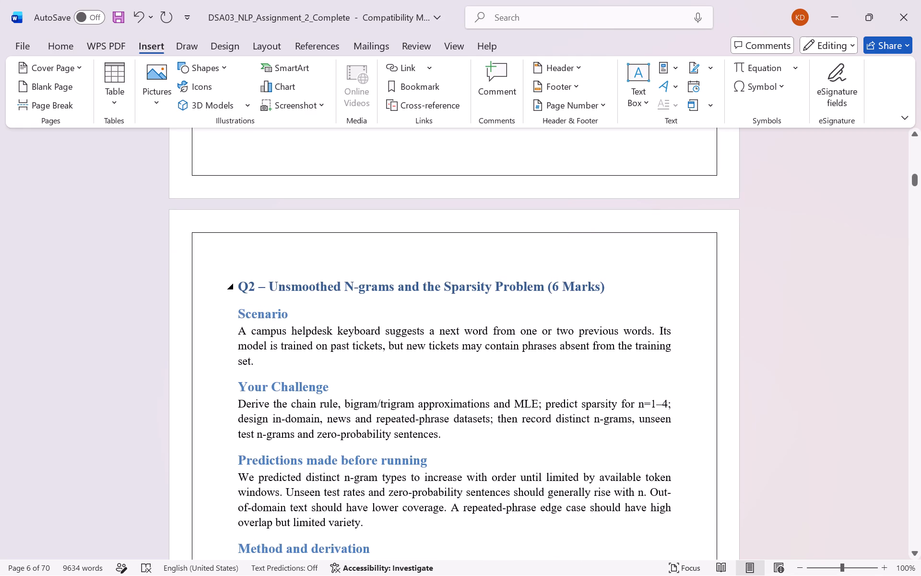
pyautogui.moveTo(611, 288); pyautogui.dragTo(562, 284)
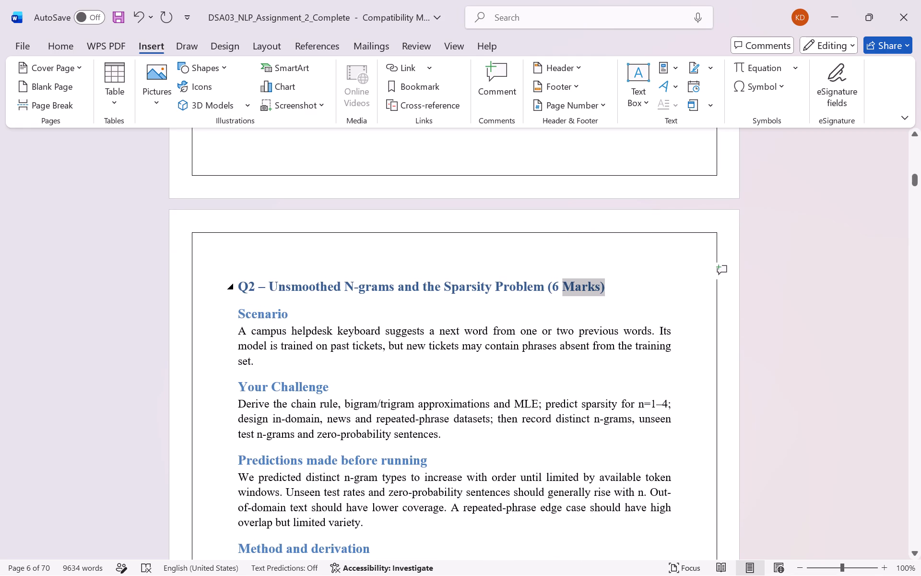
pyautogui.moveTo(562, 284); pyautogui.dragTo(548, 284)
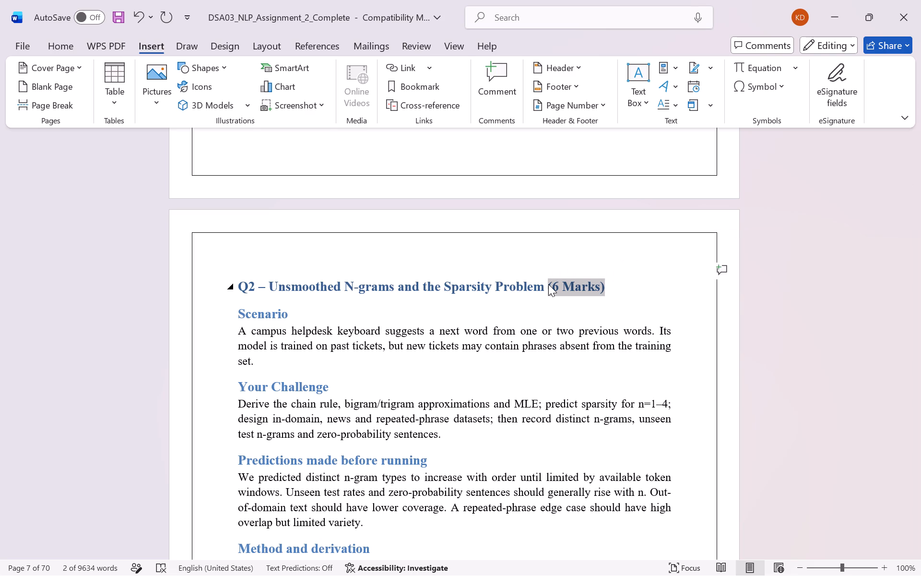
pyautogui.hotkey('ctrl', 'c')
pyautogui.hotkey('ctrl', 'f')
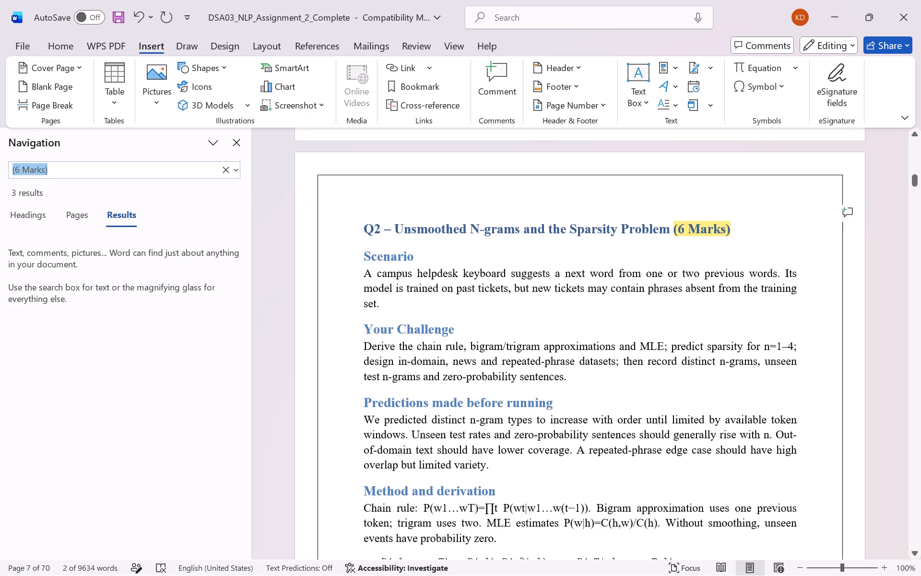
pyautogui.hotkey('ctrl', 'v')
pyautogui.click(236, 172)
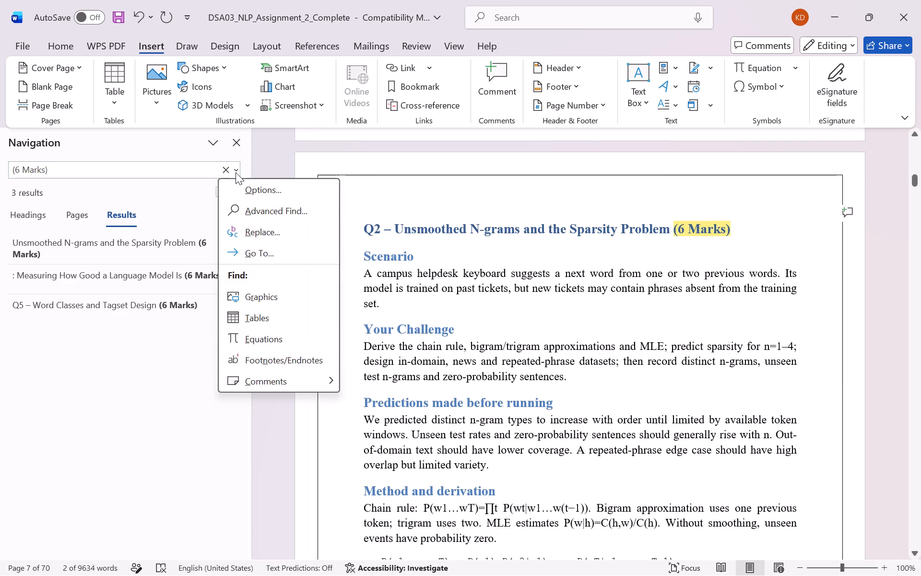
pyautogui.click(258, 231)
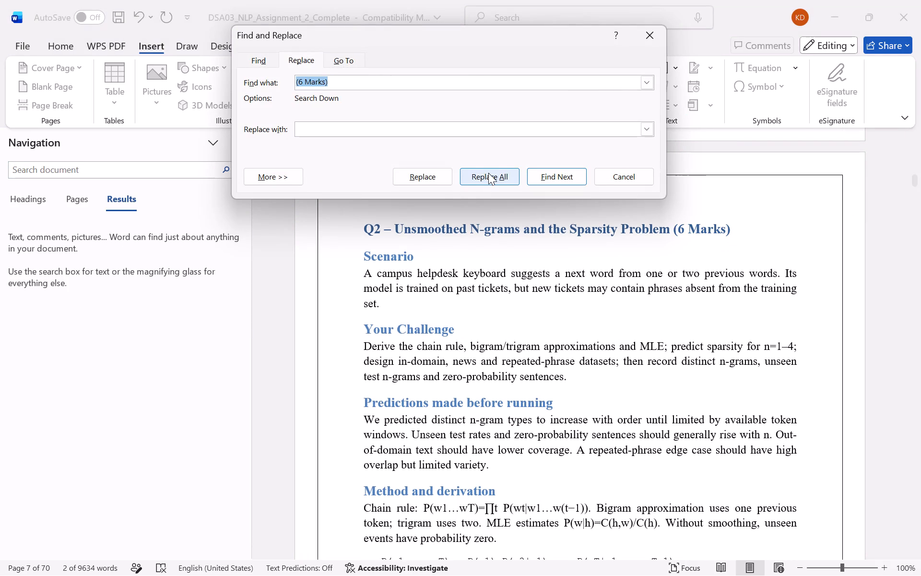
pyautogui.click(488, 173)
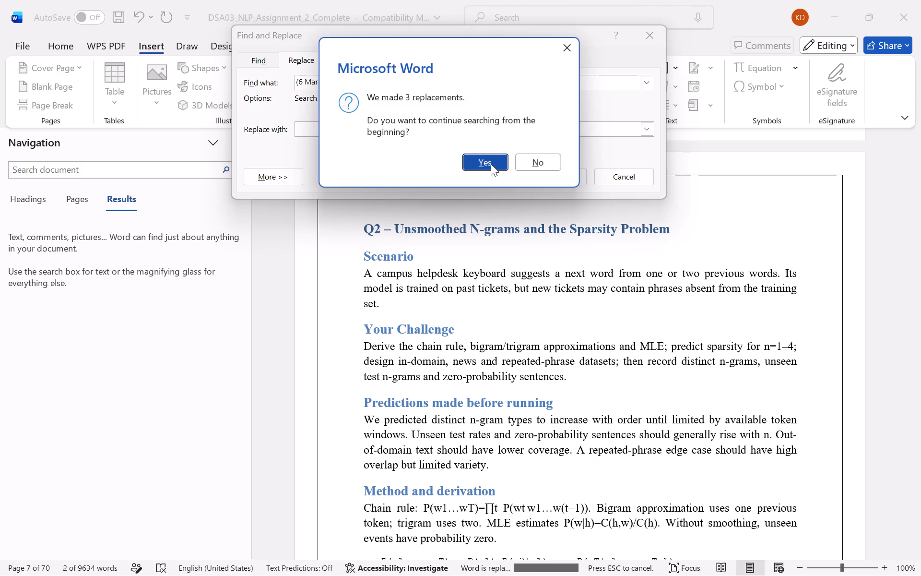
pyautogui.click(491, 164)
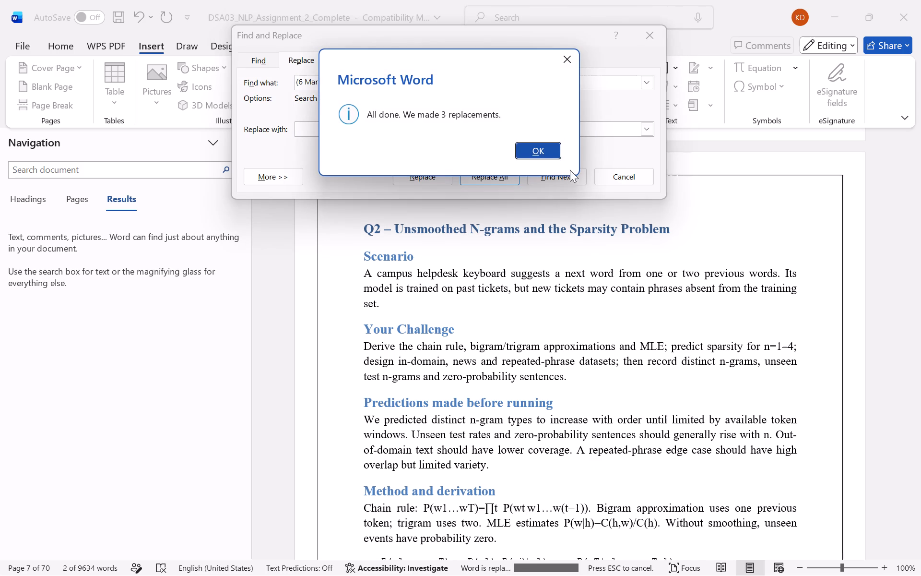
pyautogui.click(537, 147)
pyautogui.click(621, 175)
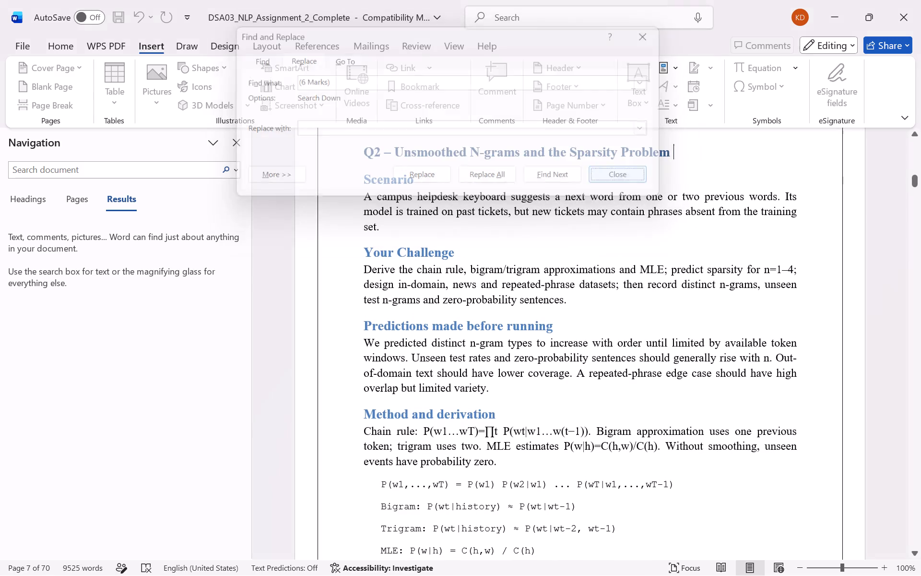
# Add five blank lines above the Table 2.2 caption to move it and its table together onto the following page.
pyautogui.scroll(-3, 509, 333)
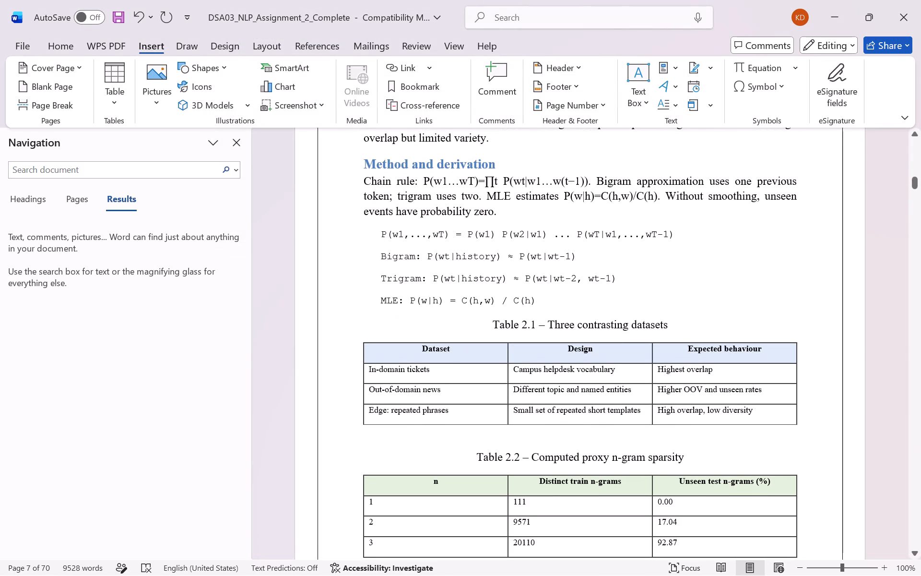
pyautogui.scroll(-4, 489, 317)
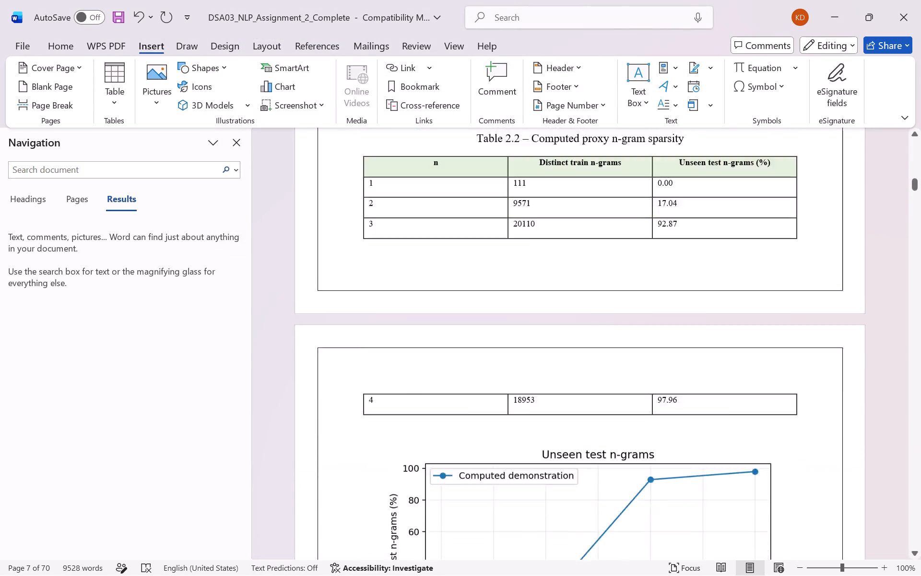
pyautogui.scroll(-1, 489, 317)
pyautogui.scroll(2, 489, 317)
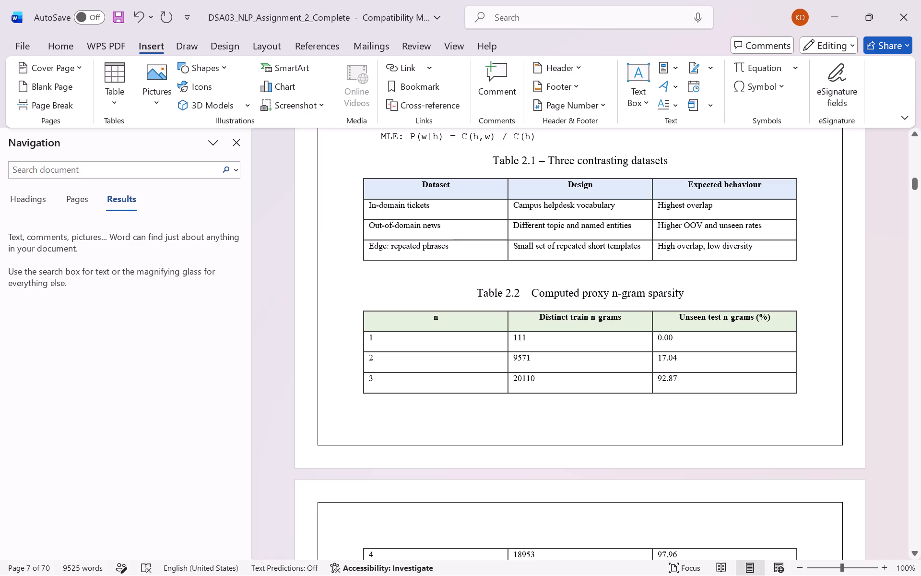
pyautogui.click(471, 297)
pyautogui.press('Return')
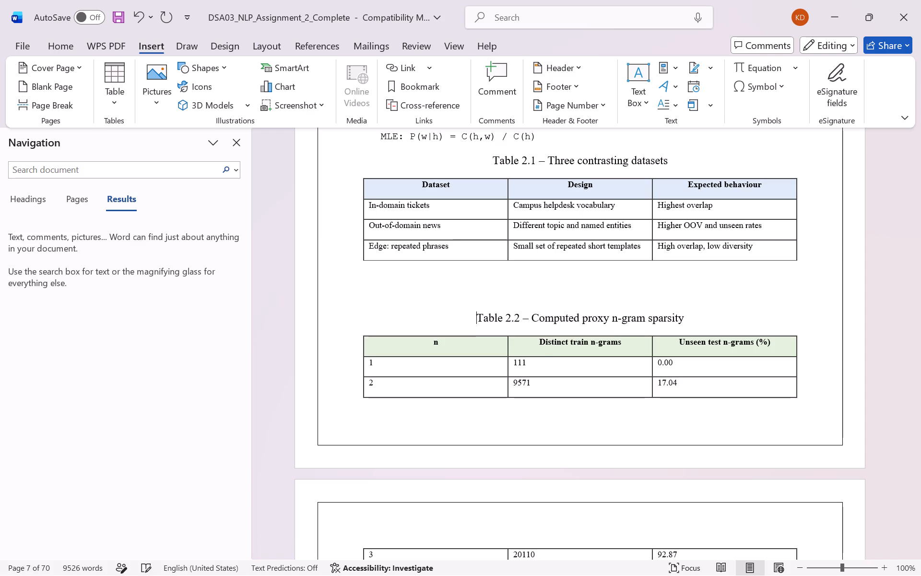
pyautogui.press('Return')
pyautogui.press('Return')
pyautogui.press('Return')
pyautogui.press('Return')
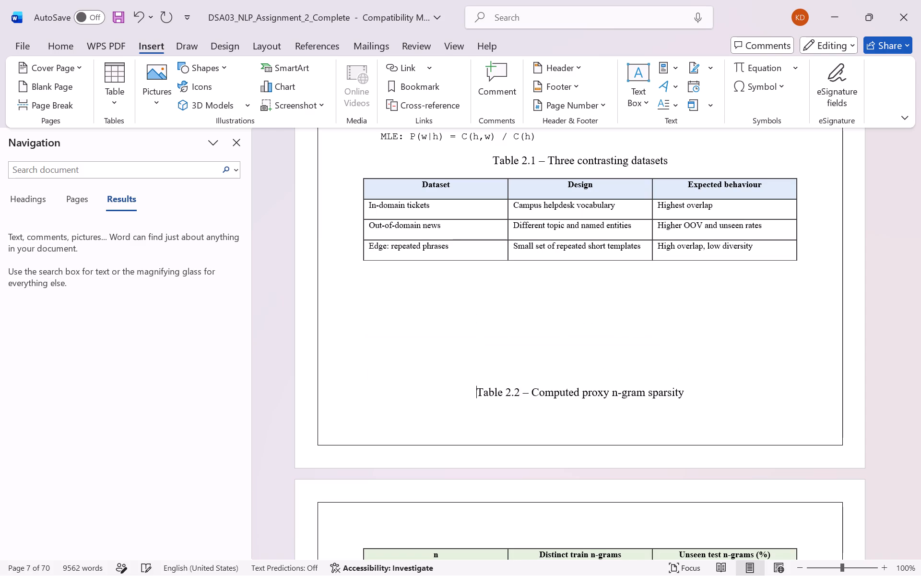
pyautogui.scroll(-4, 471, 297)
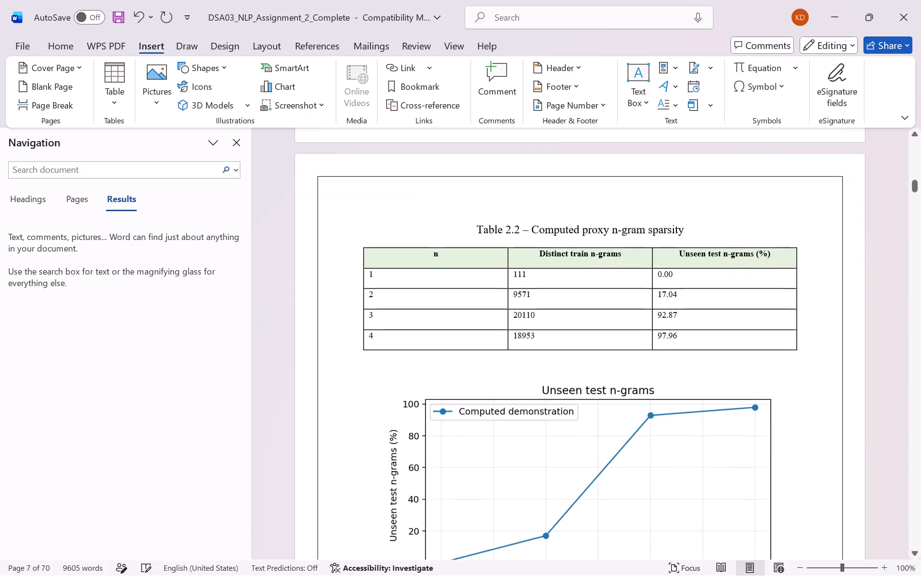
pyautogui.scroll(-6, 471, 297)
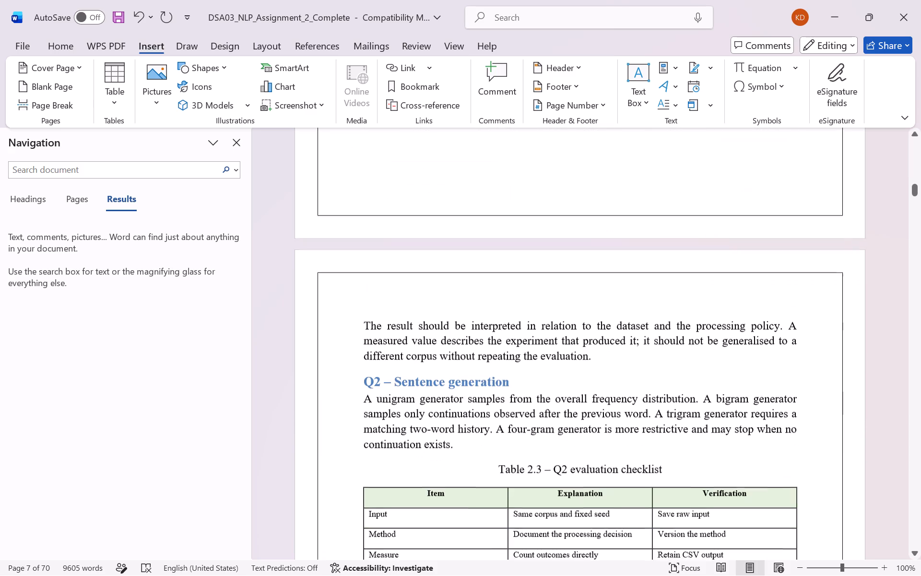
pyautogui.scroll(-2, 471, 297)
pyautogui.scroll(1, 471, 297)
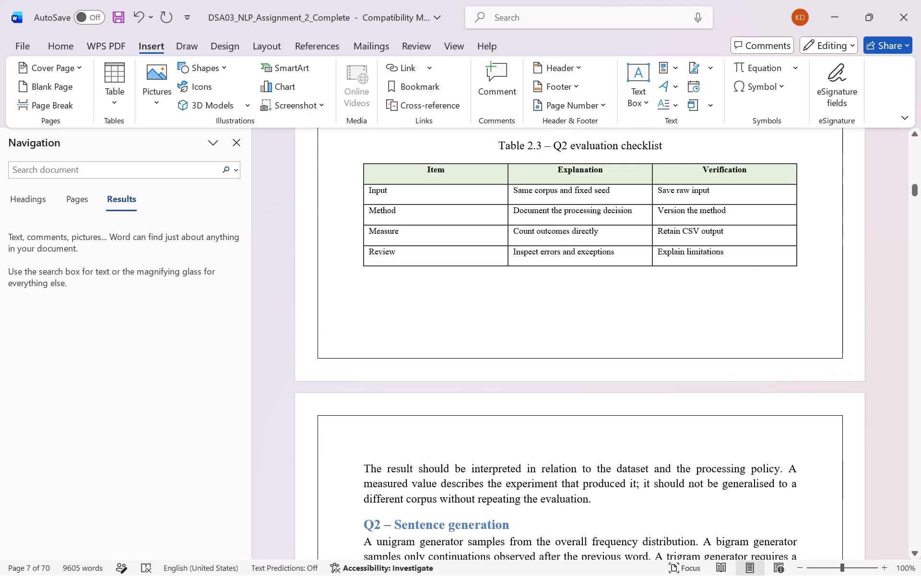
pyautogui.scroll(1, 471, 297)
pyautogui.scroll(-8, 471, 297)
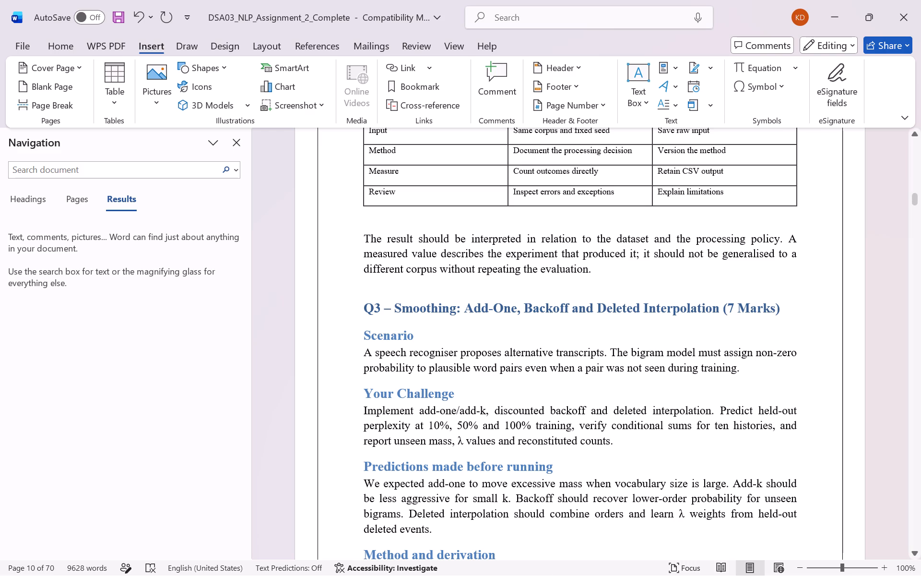
pyautogui.moveTo(788, 309); pyautogui.dragTo(724, 307)
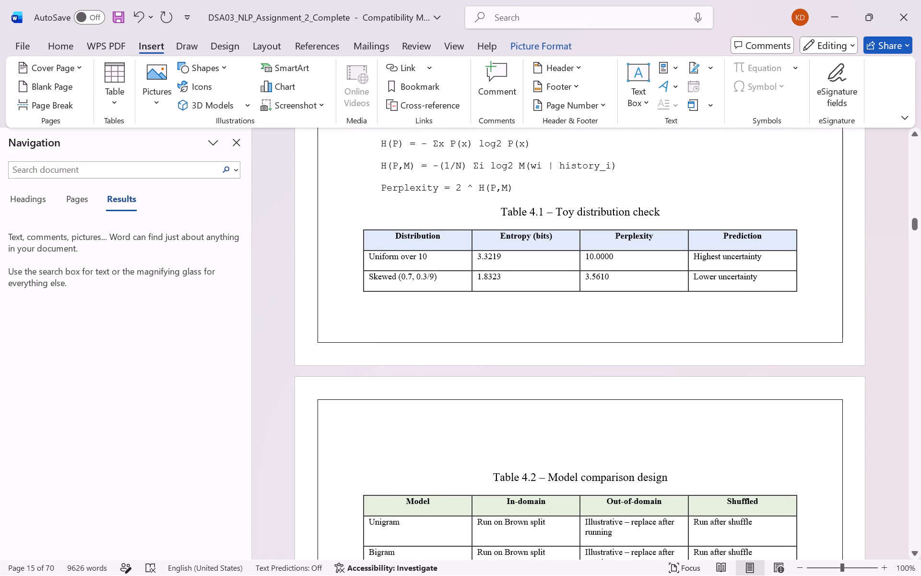
# Review the remaining Q4 pages and the Q5 pages up to "Q5 – Annotation protocol" for tables split across pages.
pyautogui.scroll(-2, 352, 285)
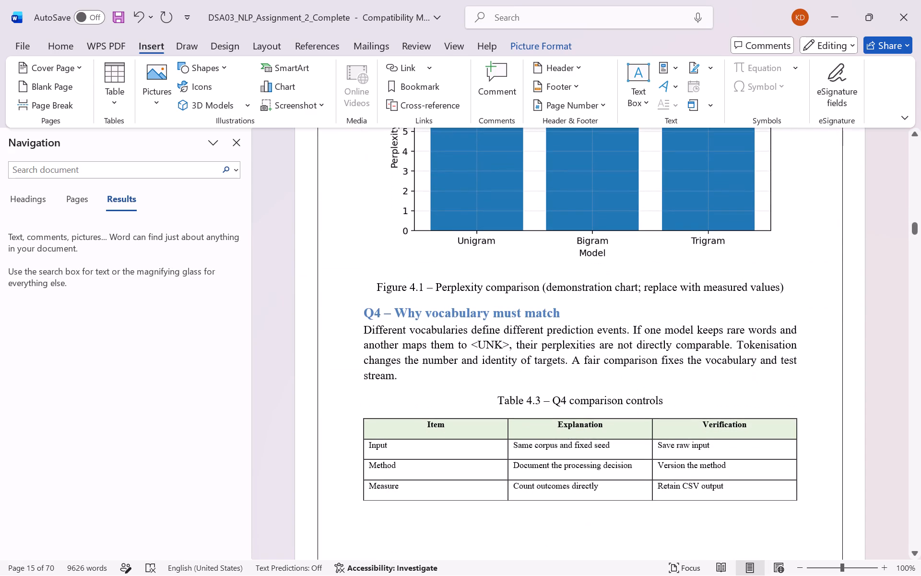
pyautogui.scroll(-5, 352, 285)
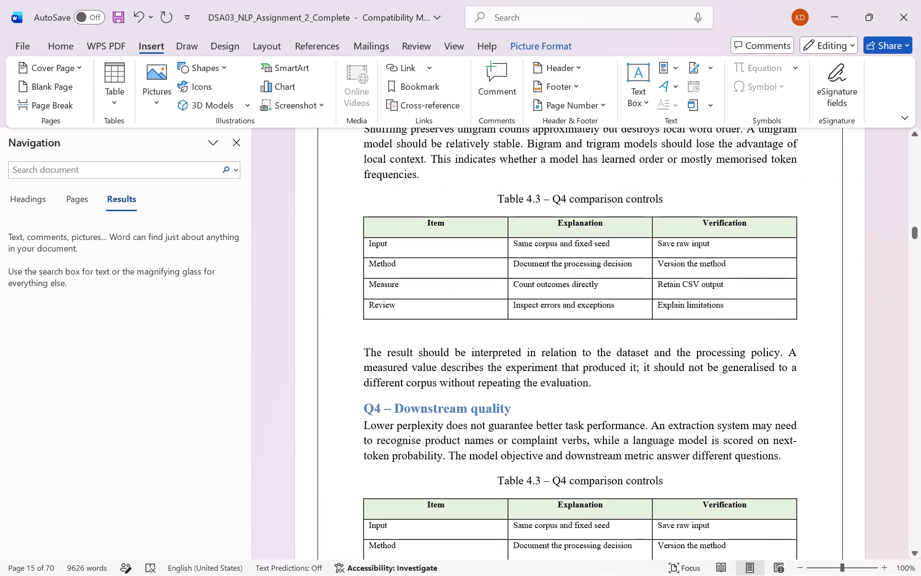
pyautogui.scroll(-9, 352, 285)
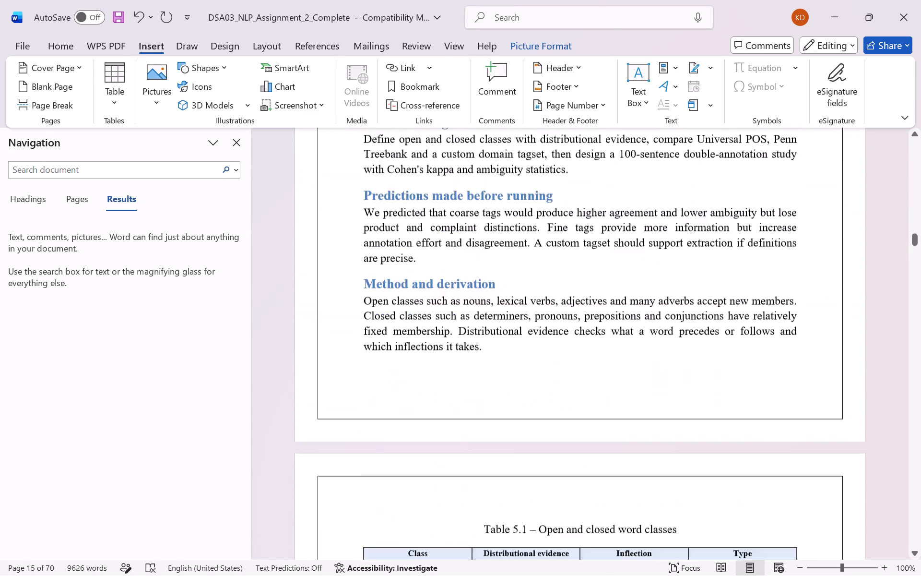
pyautogui.scroll(-9, 352, 285)
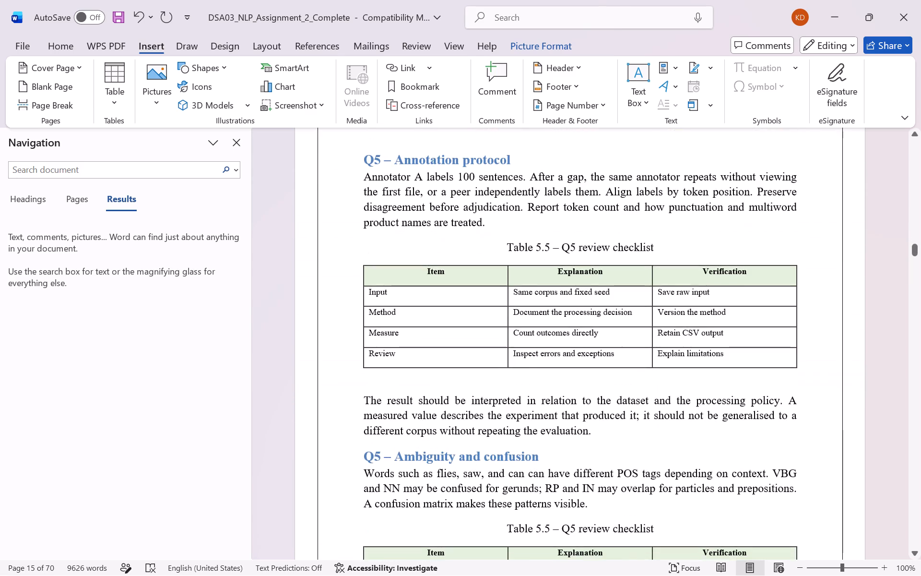
# Add two blank lines above the "Table 5.4 – 100-sentence annotation results" caption to keep the whole table on one page.
pyautogui.scroll(4, 352, 285)
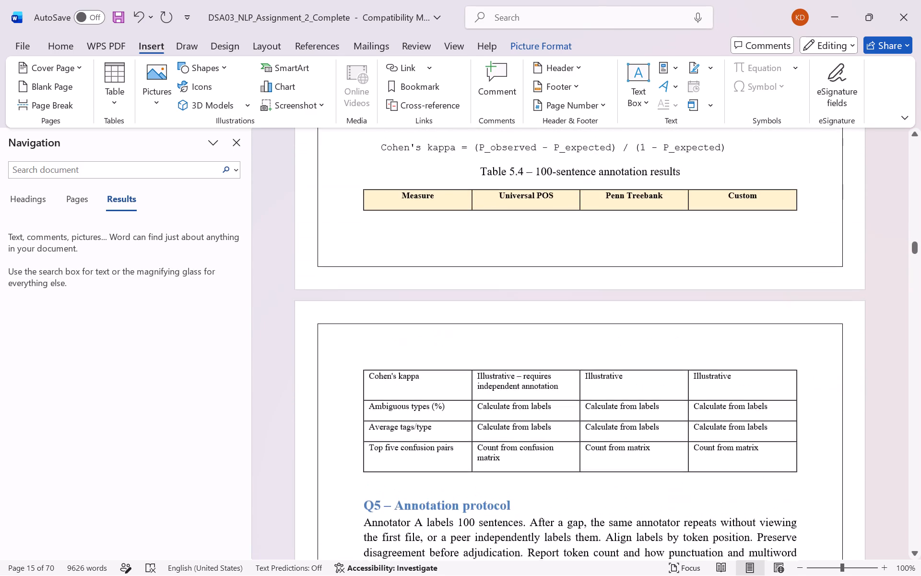
pyautogui.scroll(1, 352, 285)
pyautogui.click(479, 232)
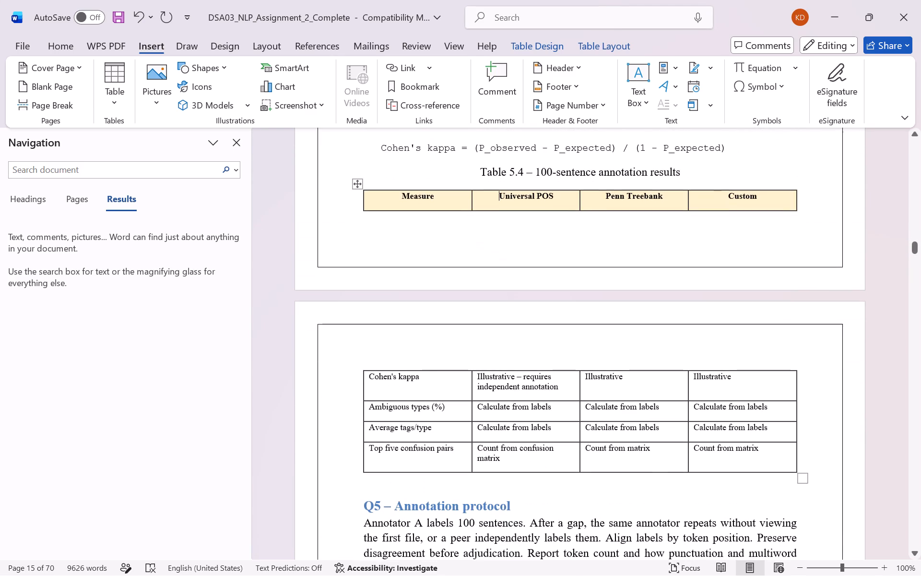
pyautogui.click(479, 175)
pyautogui.press('Return')
pyautogui.press('Return')
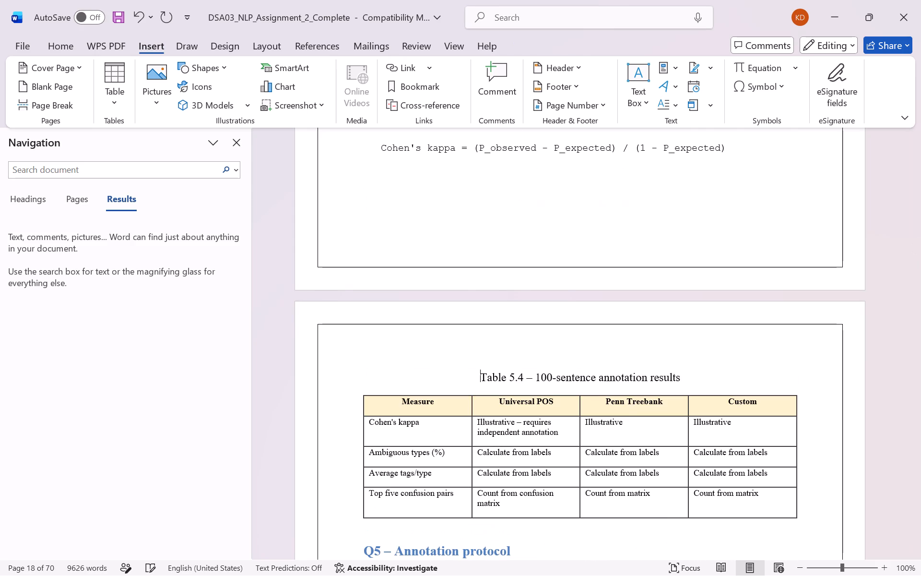
# Add five blank lines above the Table 5.5 caption under "Q5 – Ambiguity and confusion" to move the whole table onto the following page.
pyautogui.scroll(-4, 487, 300)
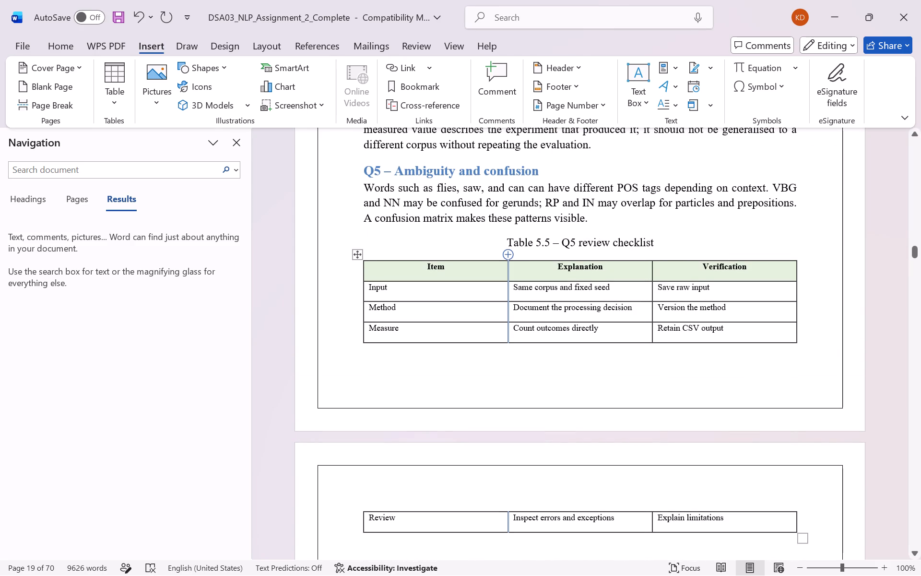
pyautogui.click(508, 243)
pyautogui.press('Return')
pyautogui.press('Return')
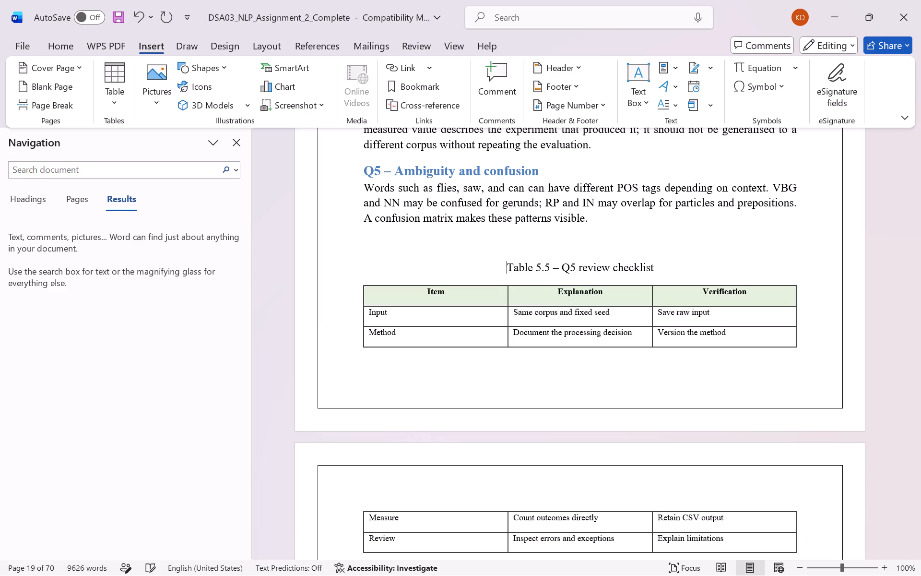
pyautogui.press('Return')
pyautogui.press('Return')
pyautogui.press('Return')
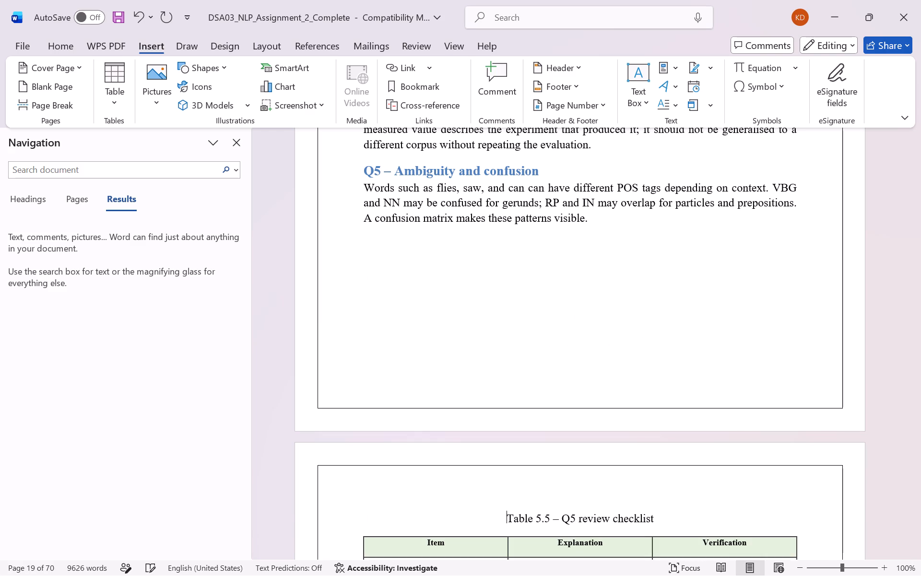
# Add three blank lines above the "Table 6.1 – Four taggers" caption to keep the caption and table together on the following page.
pyautogui.scroll(-9, 508, 243)
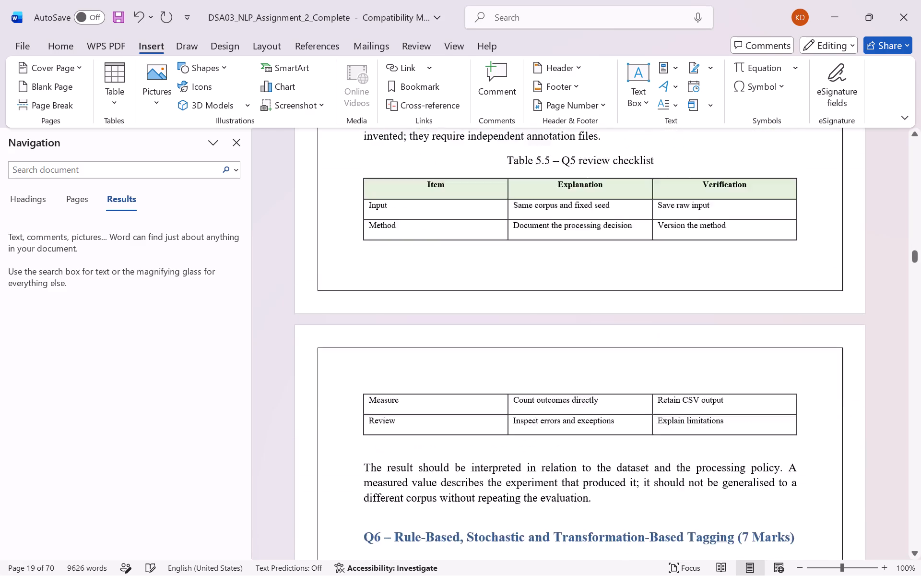
pyautogui.scroll(-1, 508, 243)
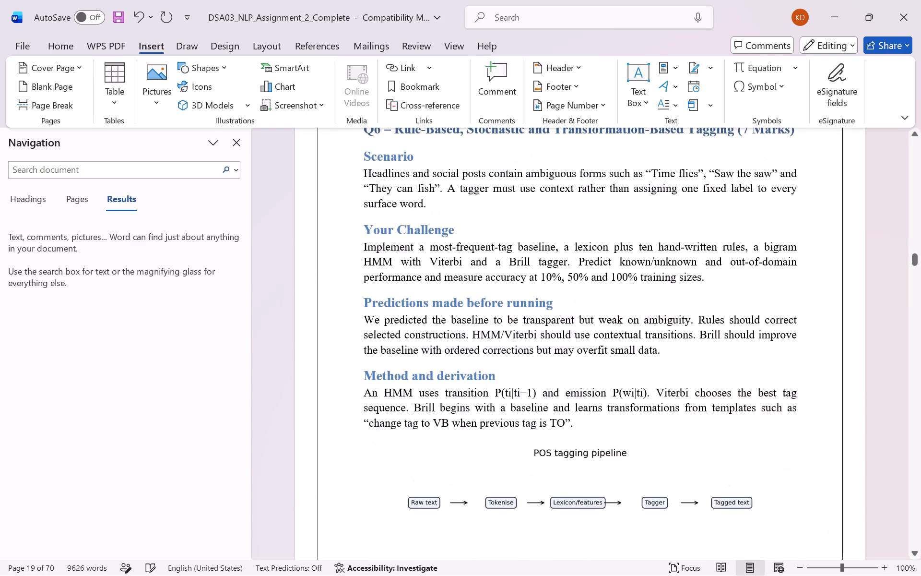
pyautogui.scroll(-3, 508, 243)
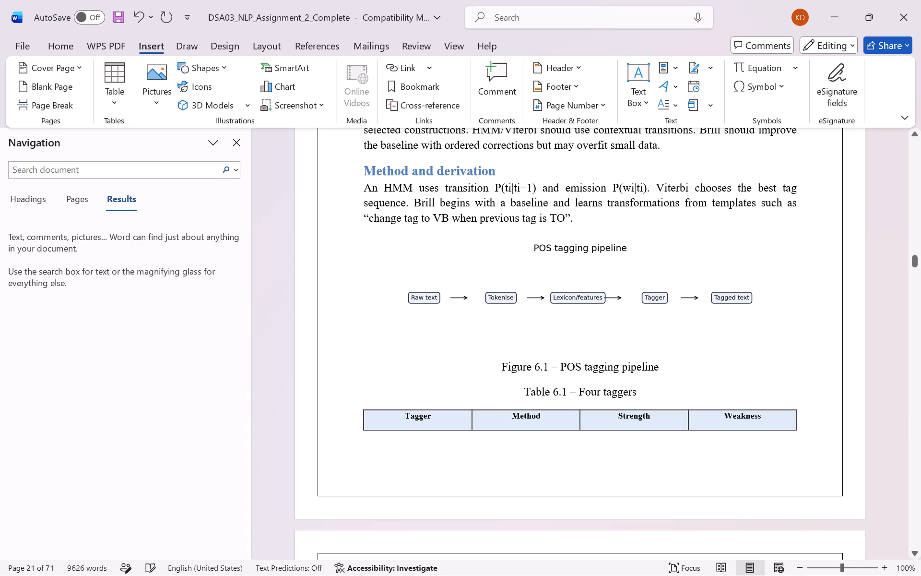
pyautogui.scroll(-1, 508, 243)
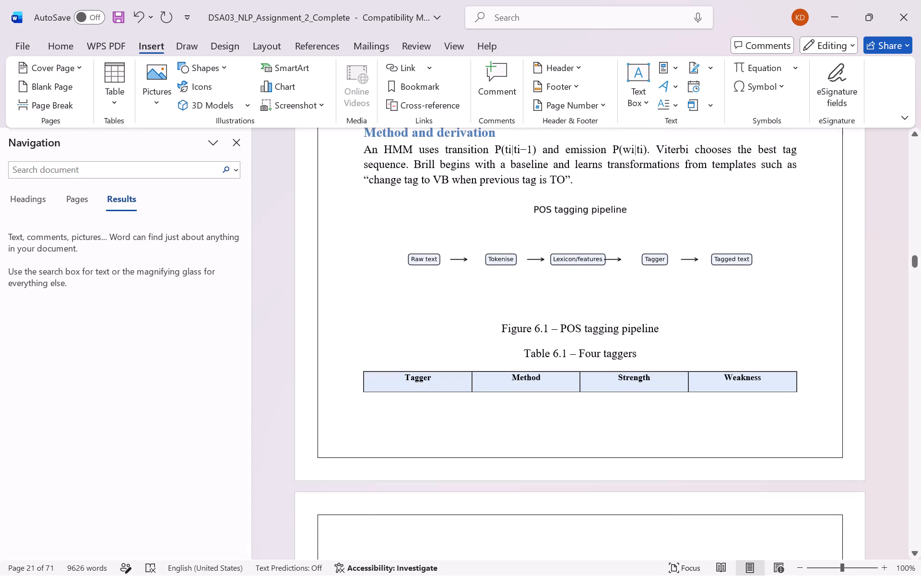
pyautogui.scroll(-1, 508, 243)
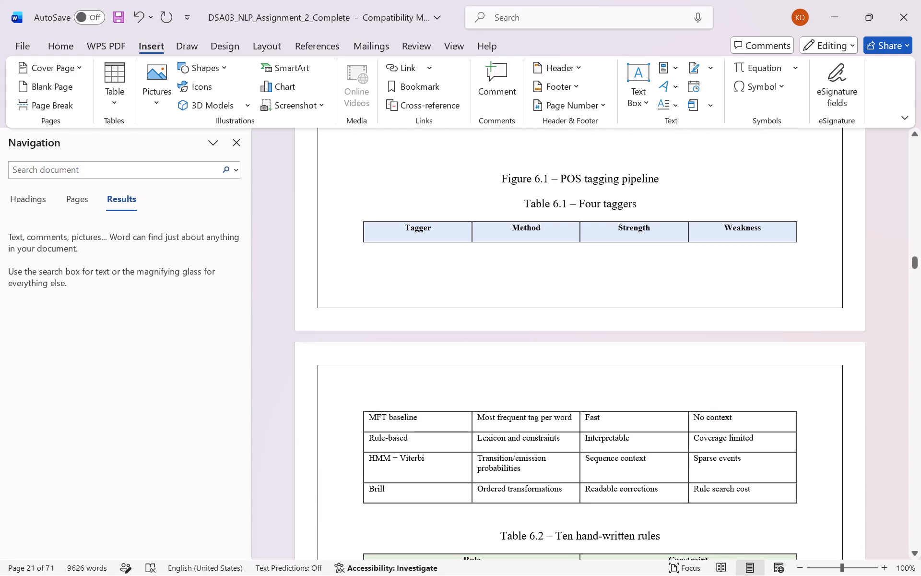
pyautogui.click(525, 202)
pyautogui.press('Return')
pyautogui.press('Return')
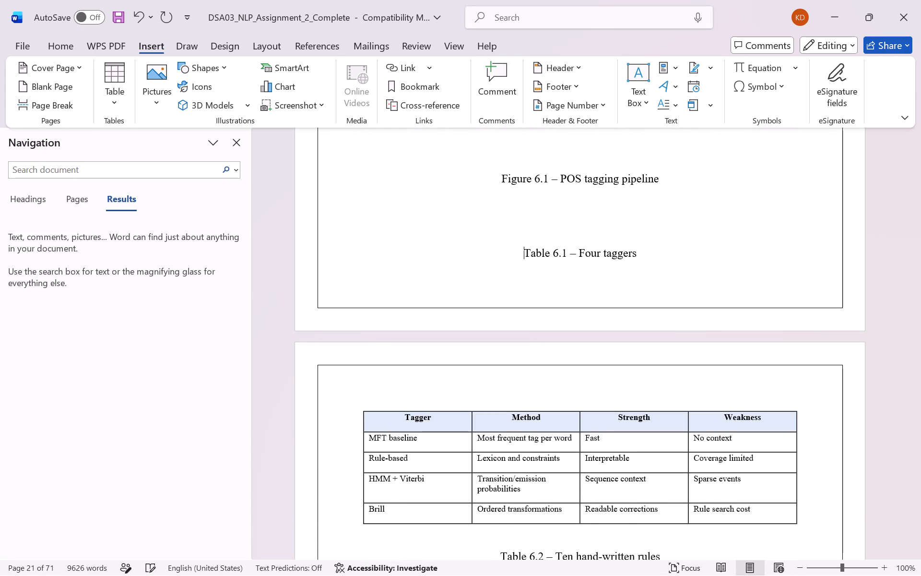
pyautogui.press('Return')
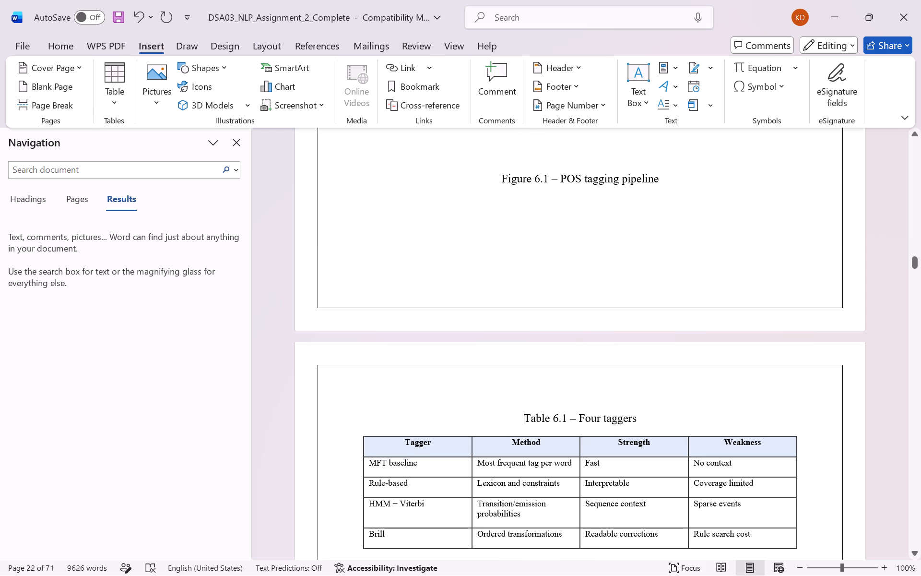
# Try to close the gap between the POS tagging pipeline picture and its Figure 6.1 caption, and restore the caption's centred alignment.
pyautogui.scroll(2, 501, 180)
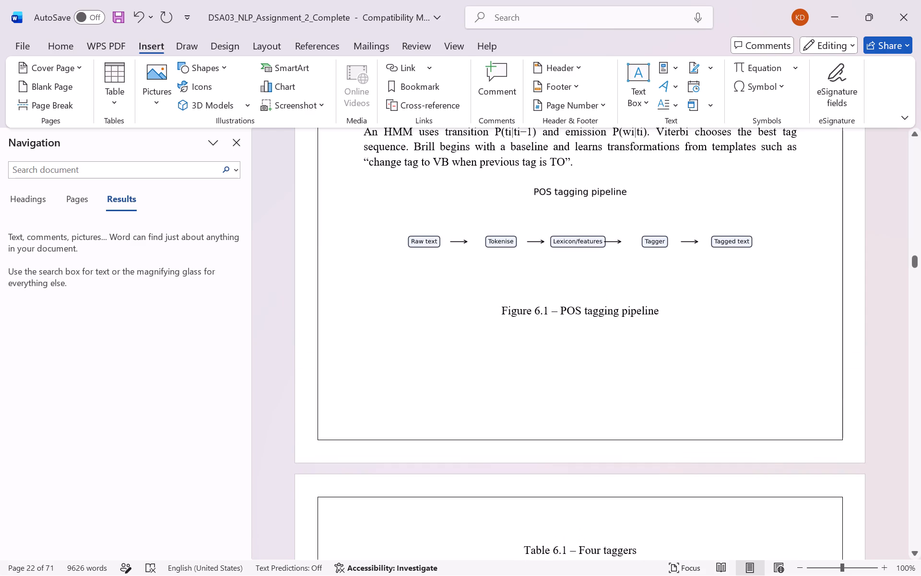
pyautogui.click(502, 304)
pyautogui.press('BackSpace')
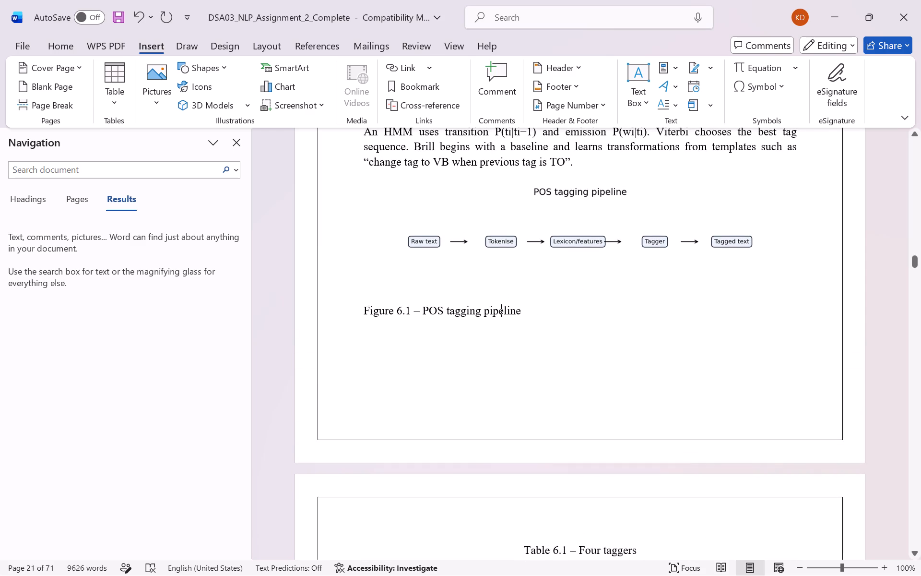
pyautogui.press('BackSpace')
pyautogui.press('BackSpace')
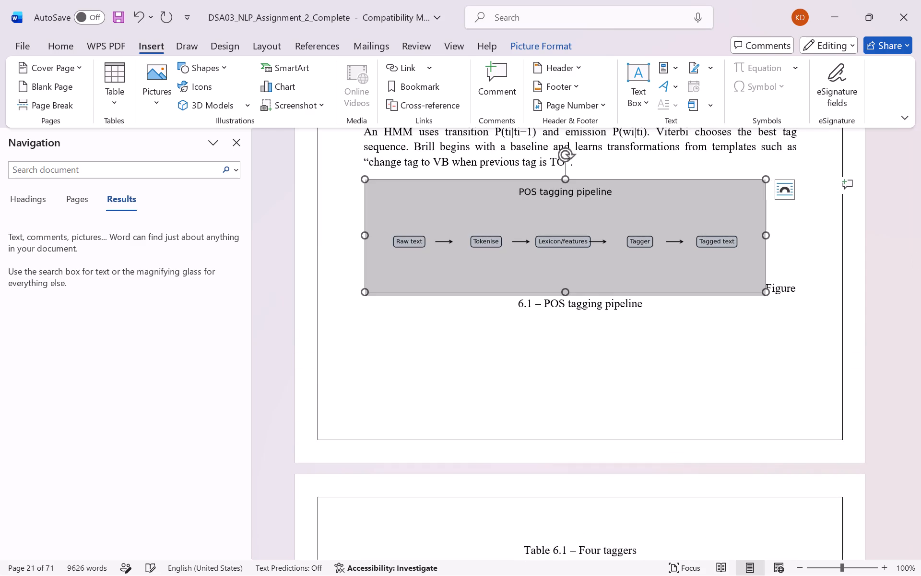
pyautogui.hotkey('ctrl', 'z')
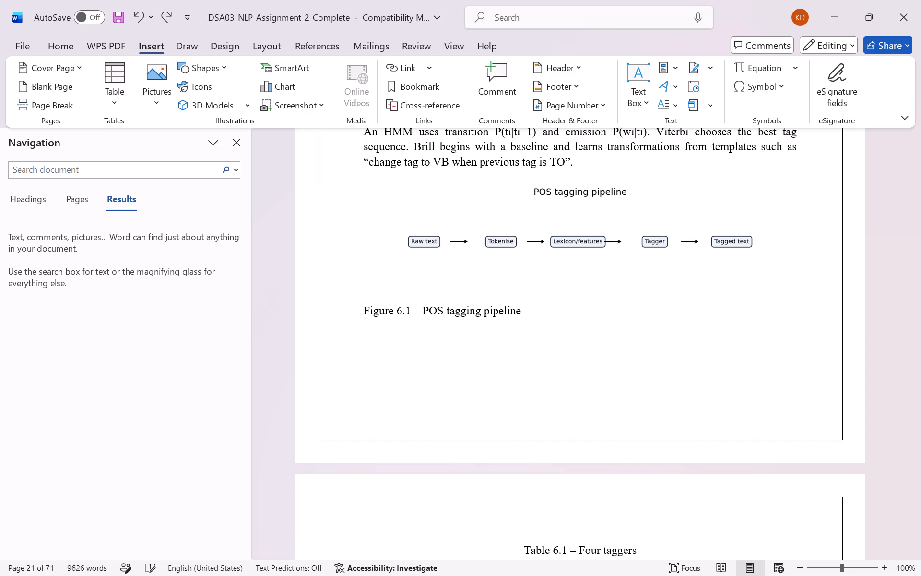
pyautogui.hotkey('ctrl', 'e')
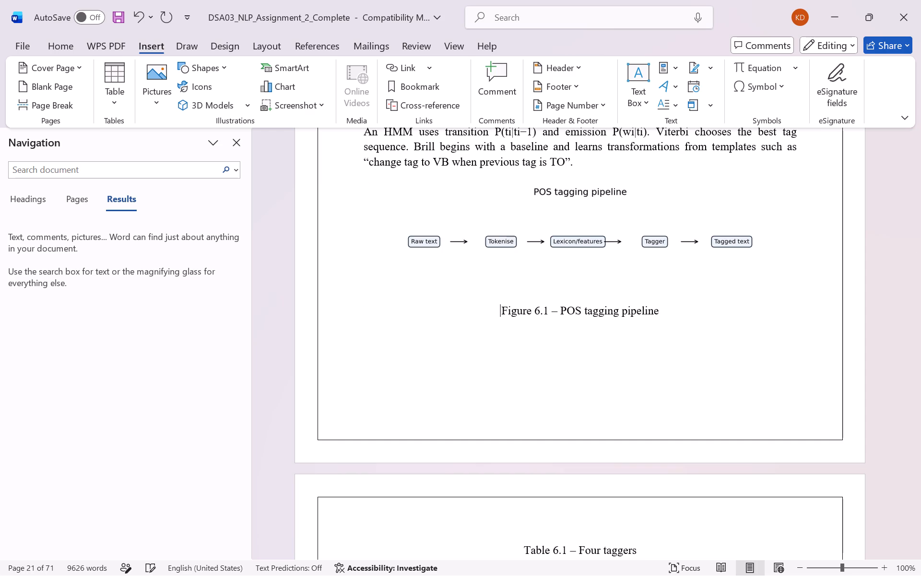
# Stretch the POS tagging pipeline picture above the Figure 6.1 caption slightly taller, keeping its width.
pyautogui.click(547, 262)
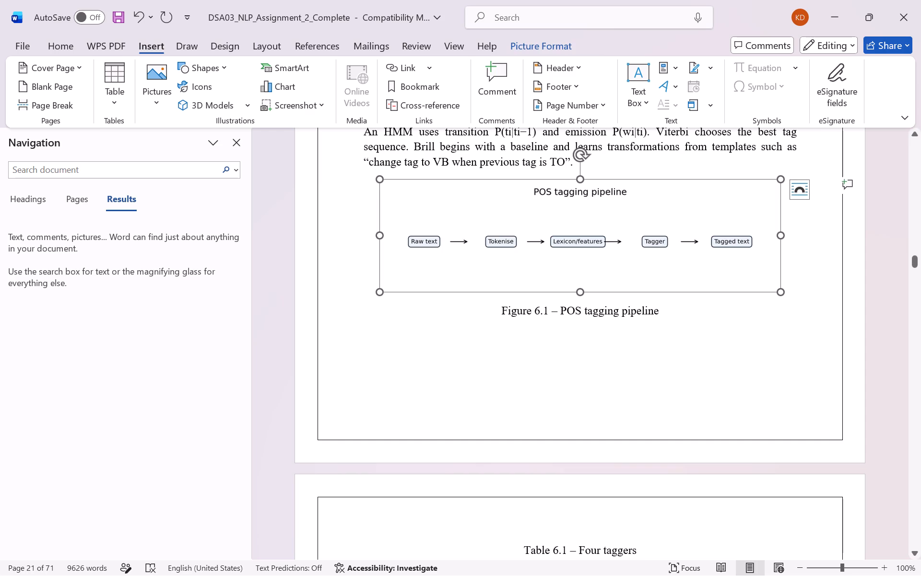
pyautogui.moveTo(579, 294); pyautogui.dragTo(587, 336)
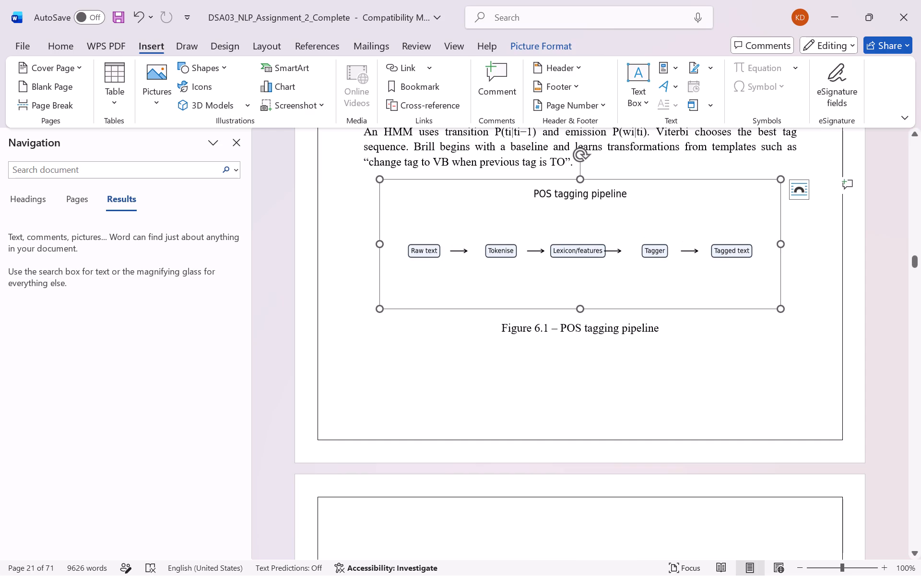
pyautogui.click(551, 373)
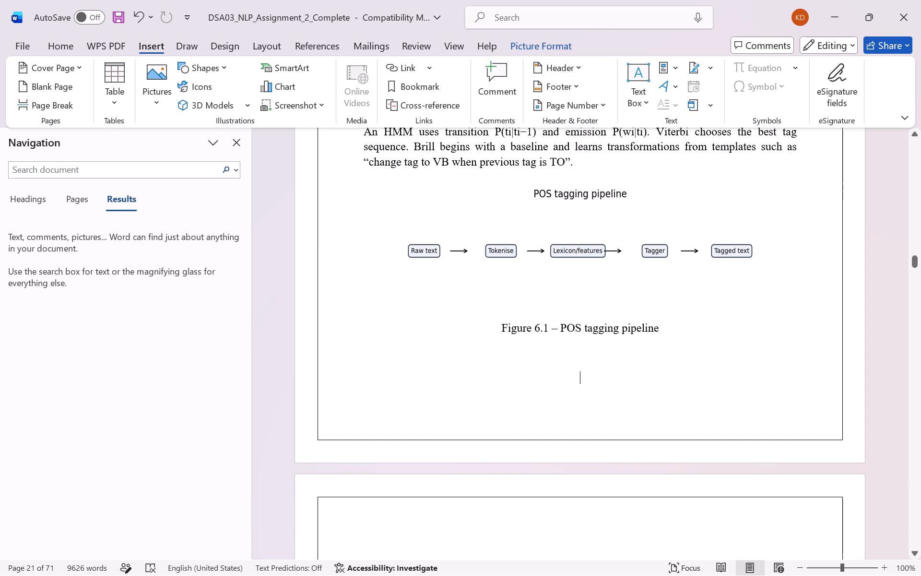
# Review the pages from Figure 6.1 through Table 8.1 to "Q1 – Detailed worked example: contractions and clitics" for layout problems and blank pages.
pyautogui.scroll(-6, 509, 360)
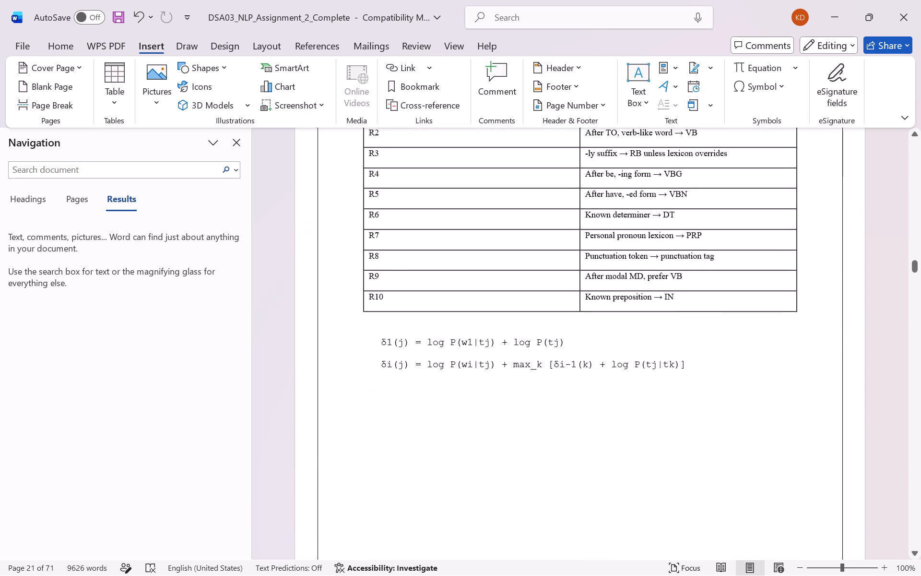
pyautogui.scroll(-17, 509, 360)
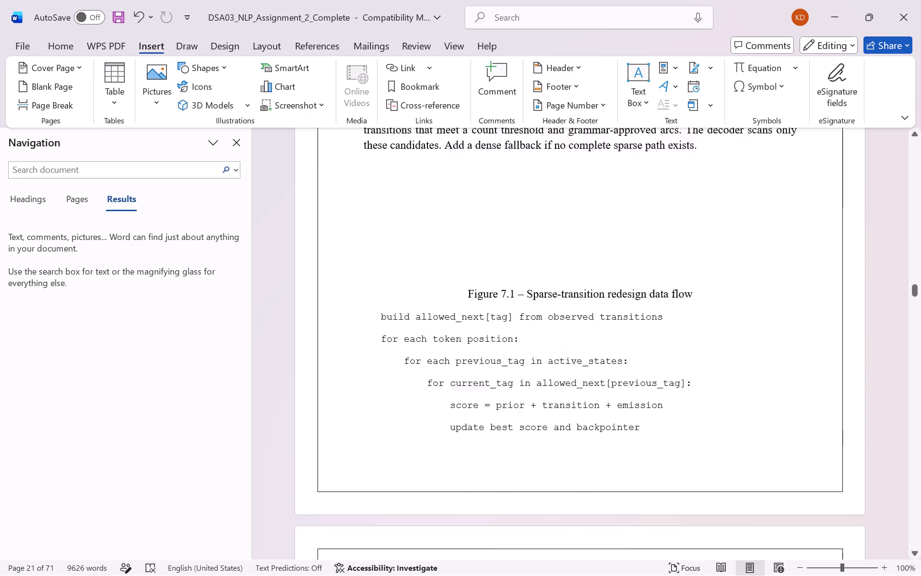
pyautogui.scroll(-7, 509, 360)
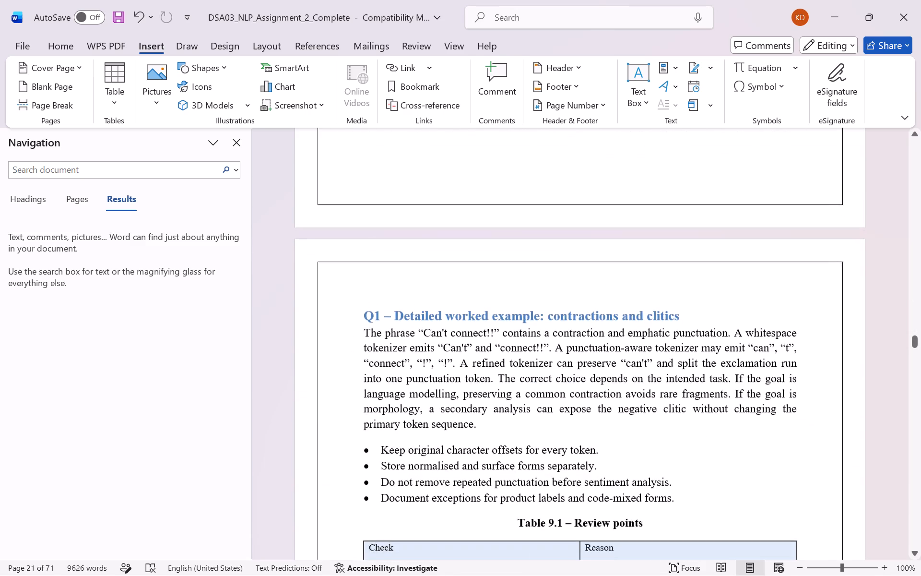
pyautogui.scroll(-4, 509, 360)
pyautogui.scroll(1, 509, 360)
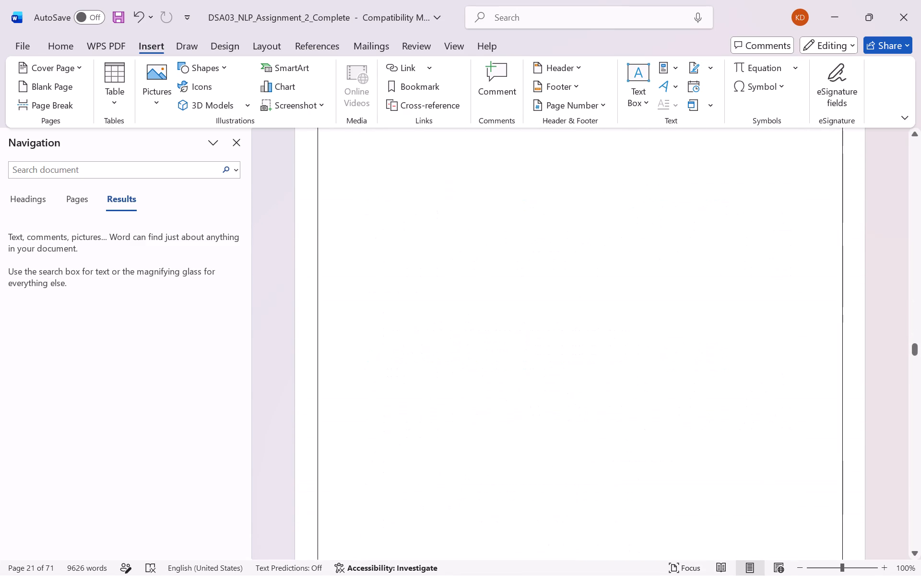
pyautogui.scroll(1, 509, 360)
pyautogui.scroll(-7, 509, 360)
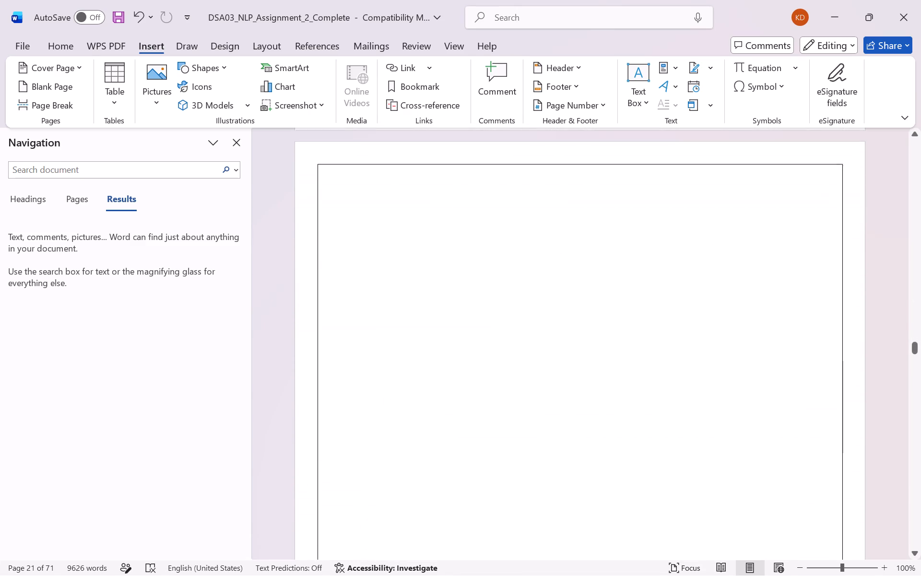
pyautogui.scroll(-1, 509, 360)
pyautogui.hscroll(1, 509, 360)
pyautogui.scroll(3, 509, 360)
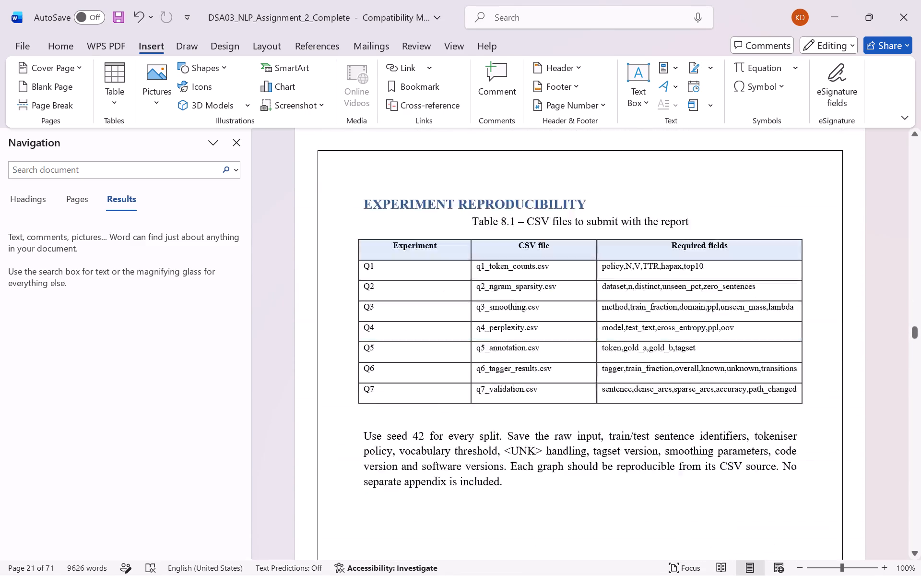
pyautogui.scroll(2, 509, 360)
pyautogui.scroll(-1, 509, 360)
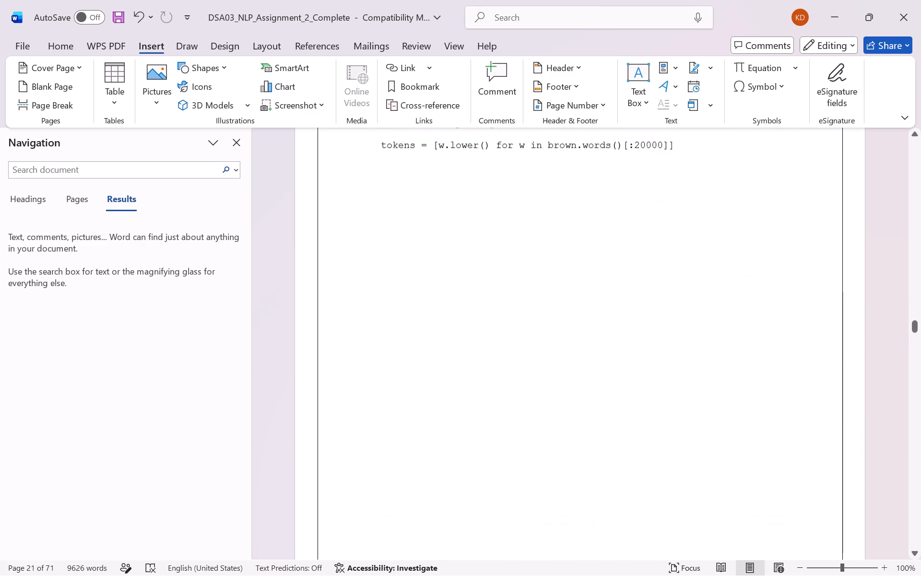
pyautogui.scroll(-1, 509, 360)
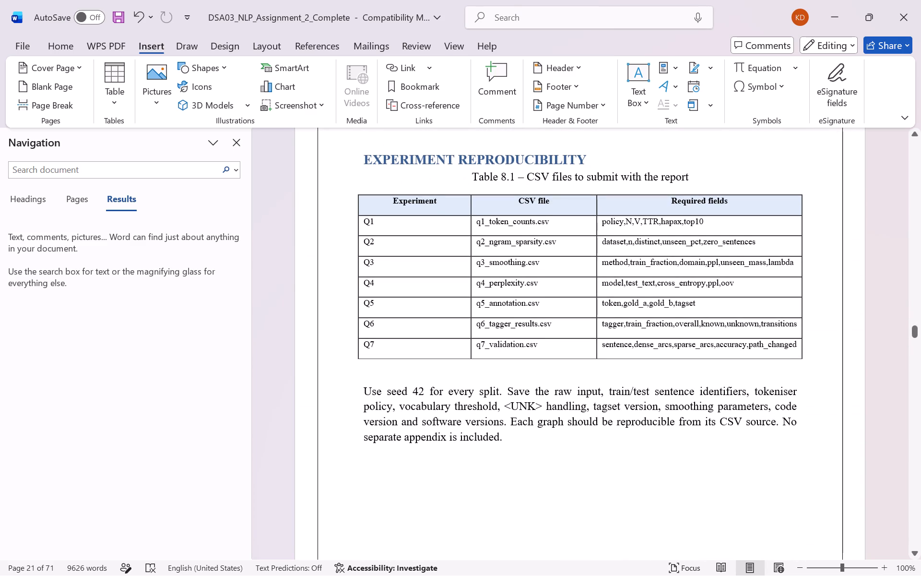
pyautogui.scroll(-3, 509, 360)
# Try to remove the blank page before the "Q1 – Detailed worked example: contractions and clitics" heading.
pyautogui.scroll(-4, 520, 340)
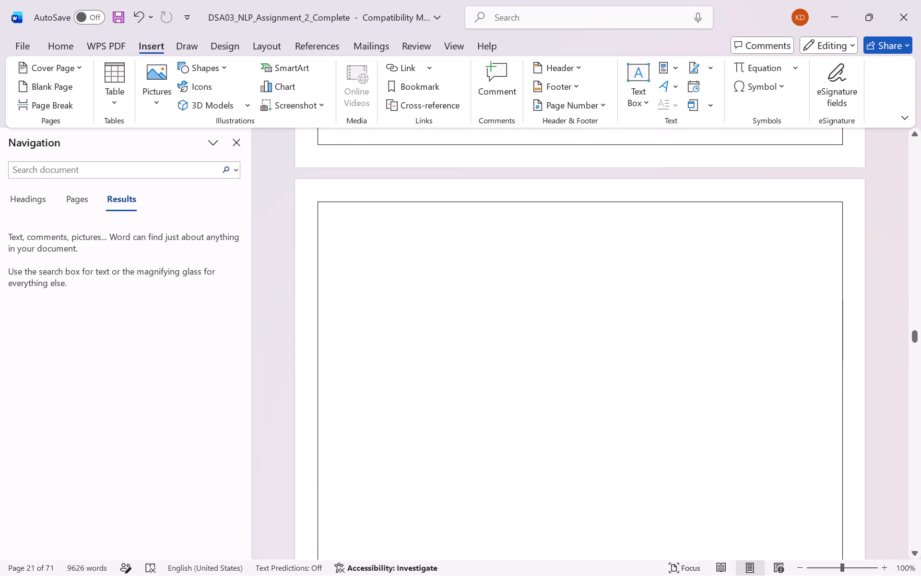
pyautogui.scroll(-5, 520, 340)
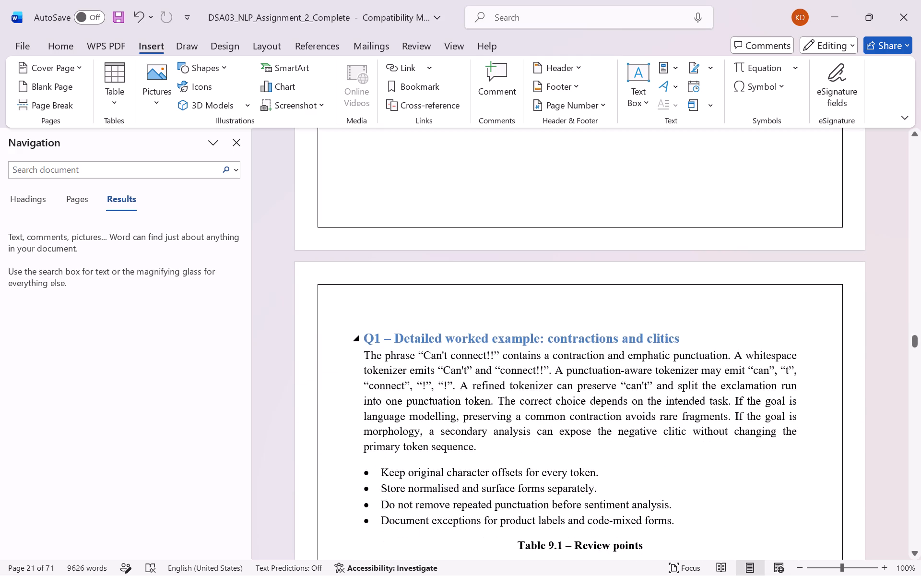
pyautogui.scroll(-4, 520, 340)
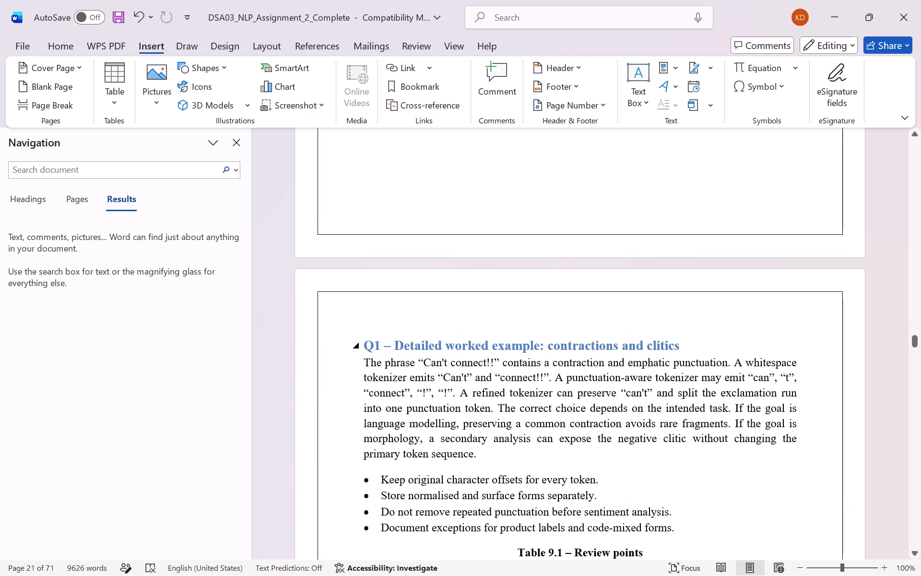
pyautogui.click(369, 348)
pyautogui.press('Left')
pyautogui.press('BackSpace')
pyautogui.press('BackSpace')
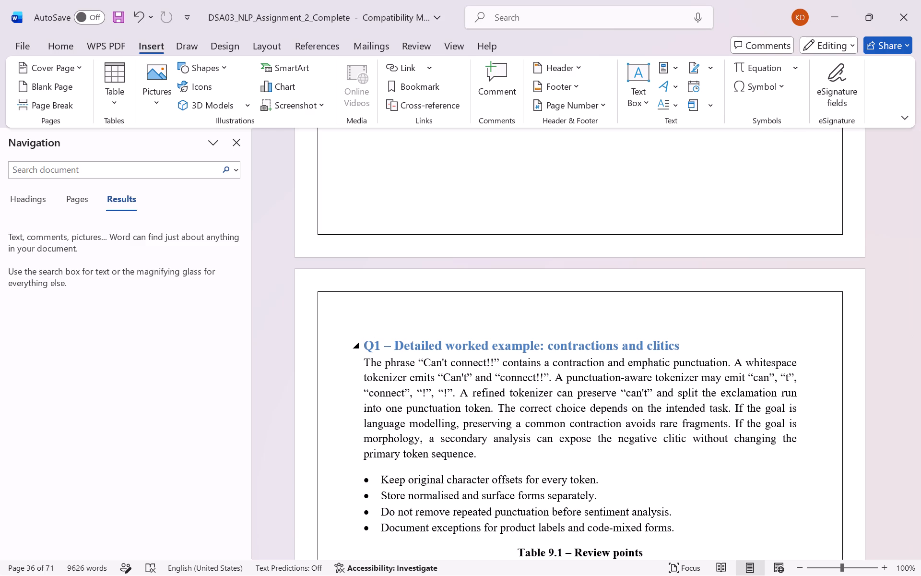
pyautogui.rightClick(455, 207)
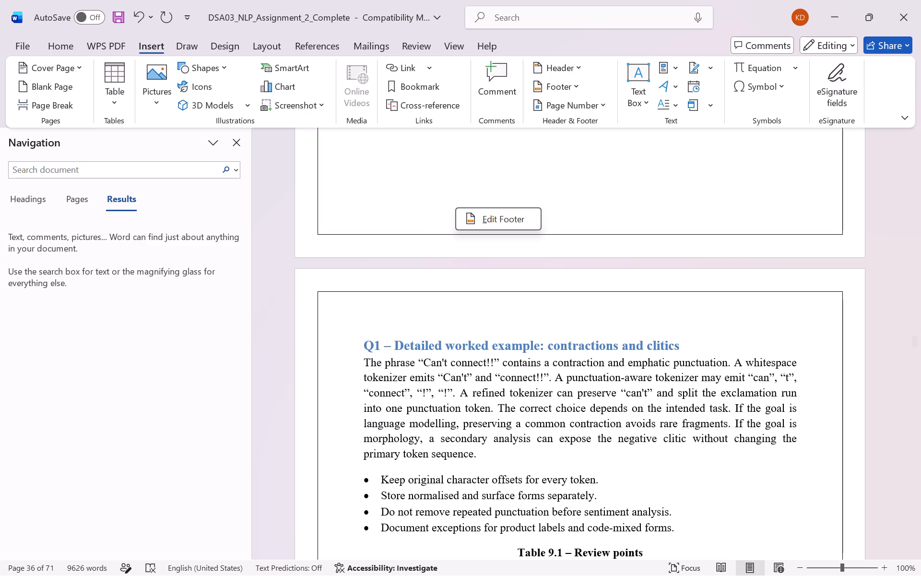
pyautogui.click(412, 196)
pyautogui.rightClick(412, 196)
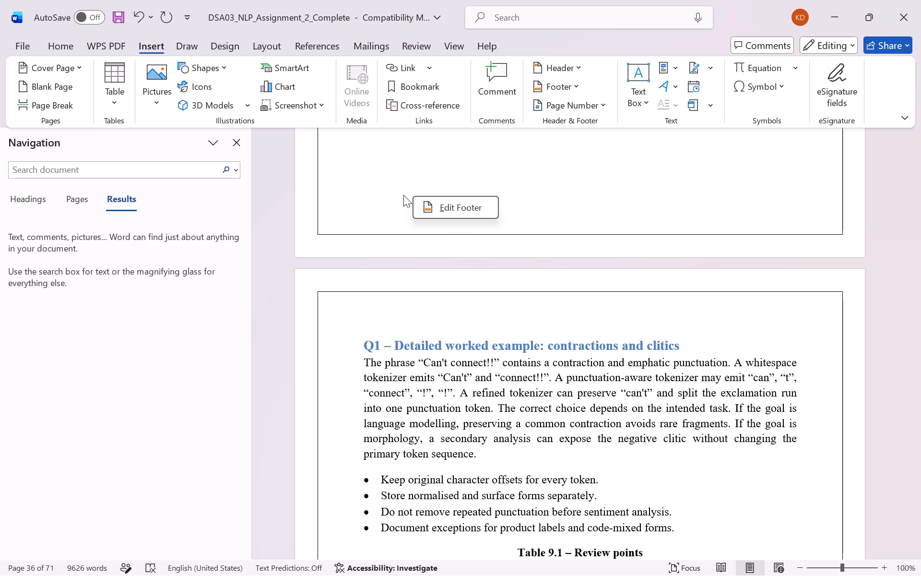
pyautogui.click(376, 187)
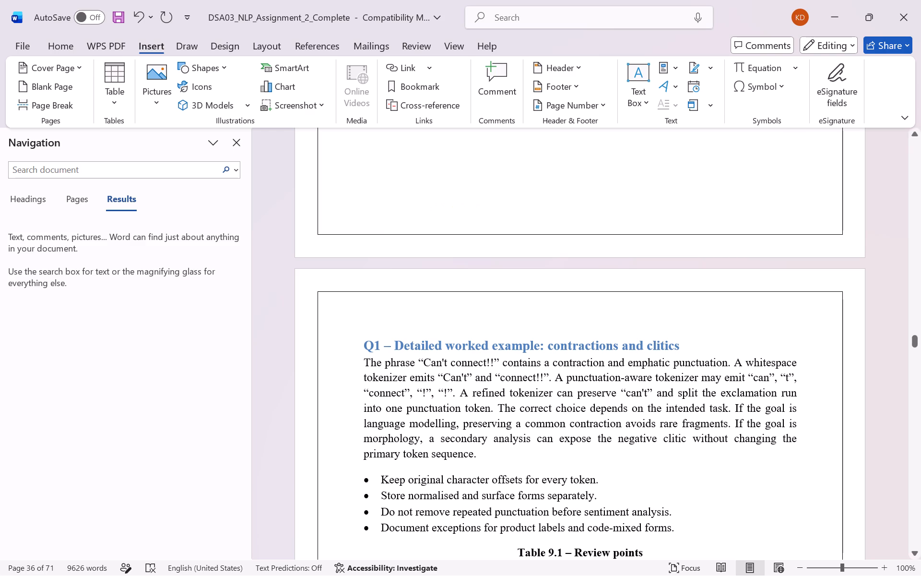
# Check the pages from Table 9.1 – Review points through the final sections for blank pages and table placement.
pyautogui.scroll(-7, 381, 294)
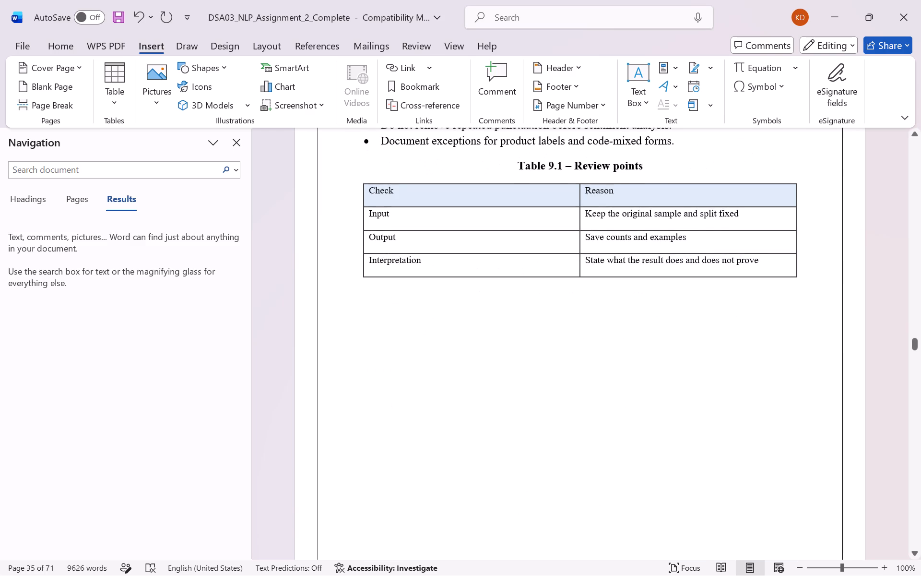
pyautogui.scroll(-12, 381, 294)
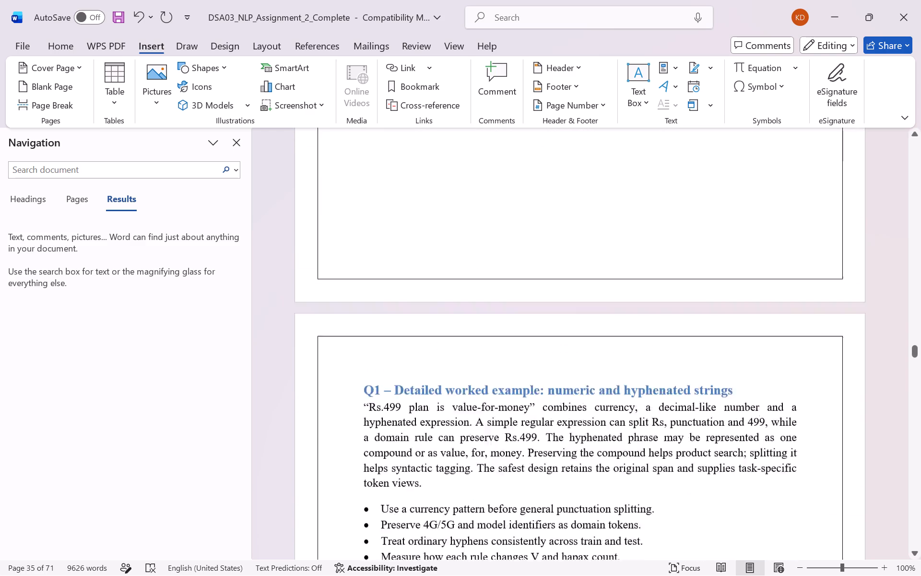
pyautogui.scroll(-14, 381, 294)
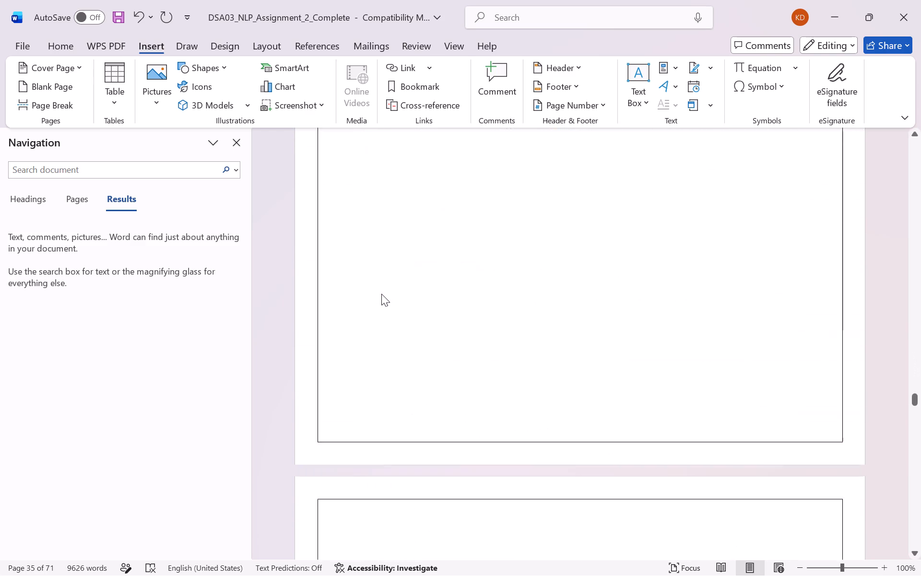
pyautogui.scroll(-16, 381, 294)
pyautogui.scroll(-13, 381, 294)
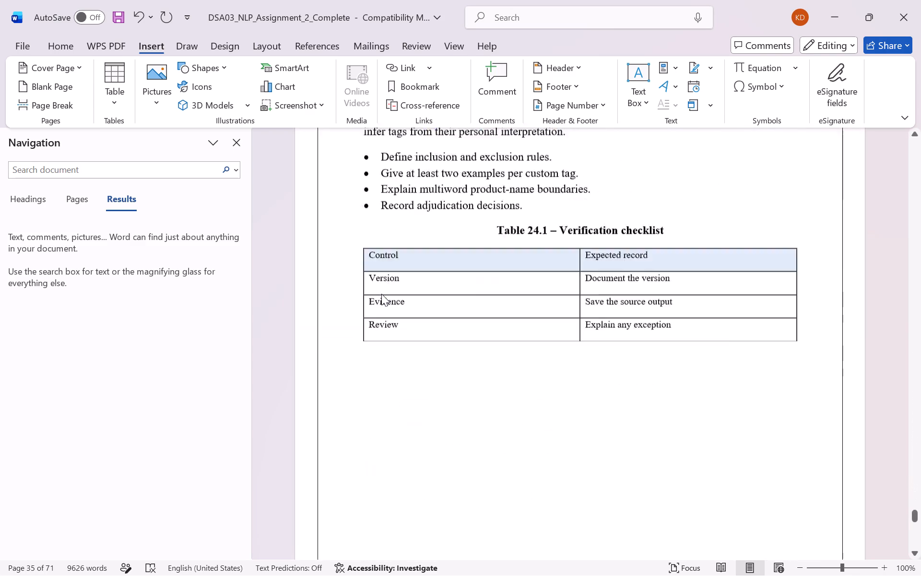
pyautogui.scroll(-7, 381, 294)
# Recheck the pages from the final sections back to Table 8.1 – CSV files for blank pages and table placement.
pyautogui.scroll(6, 381, 294)
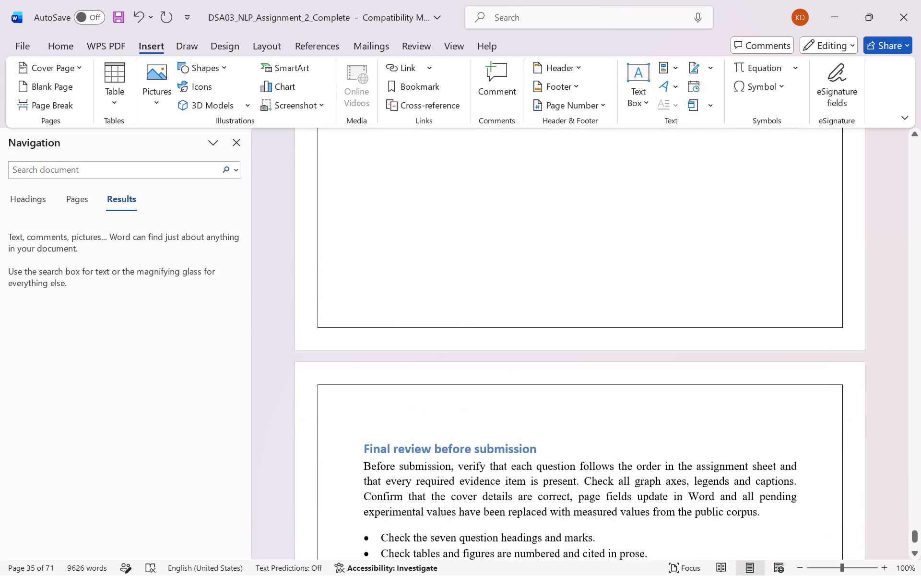
pyautogui.scroll(2, 381, 294)
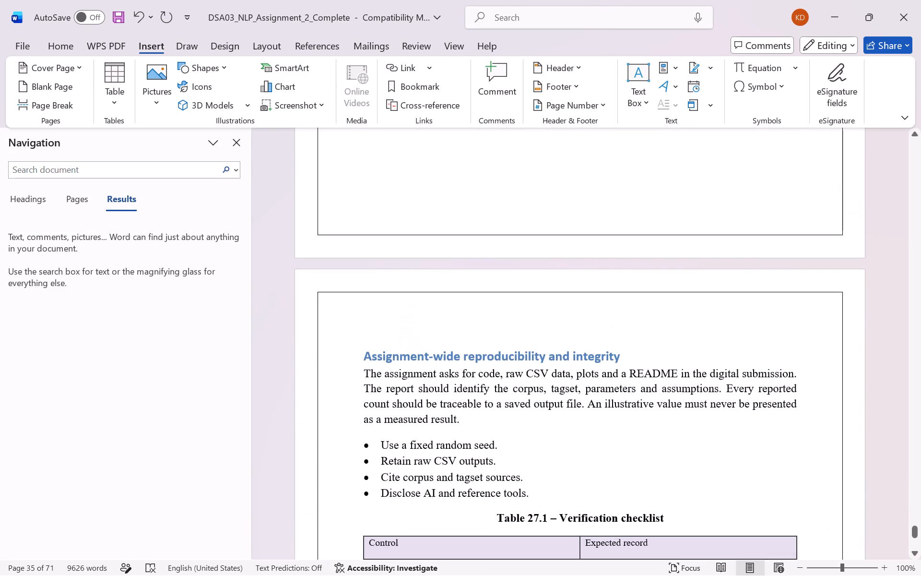
pyautogui.scroll(7, 381, 294)
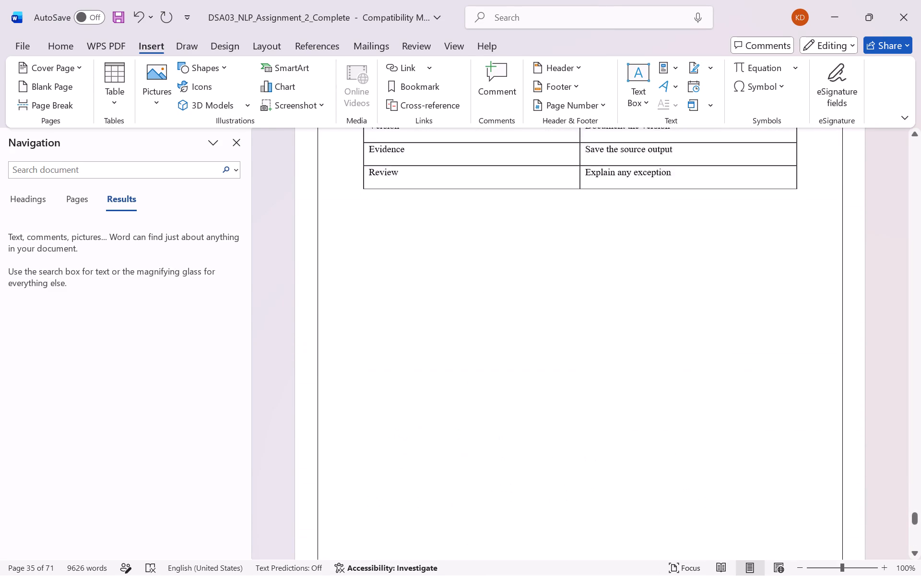
pyautogui.scroll(6, 381, 294)
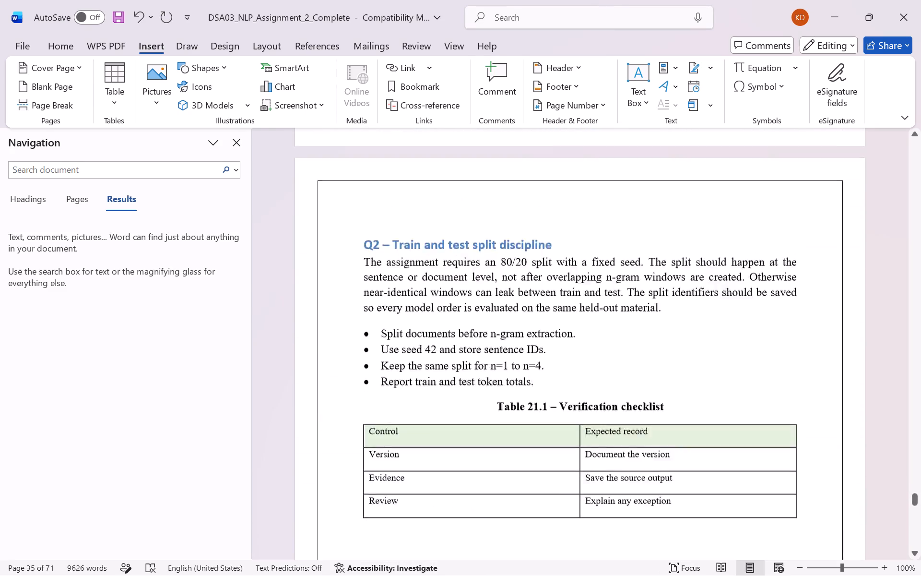
pyautogui.scroll(3, 381, 294)
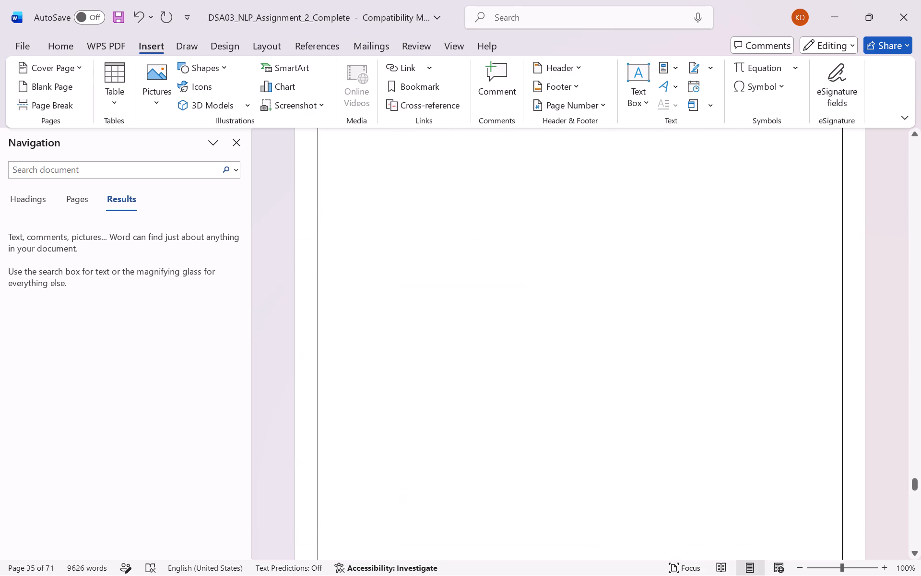
pyautogui.scroll(3, 381, 294)
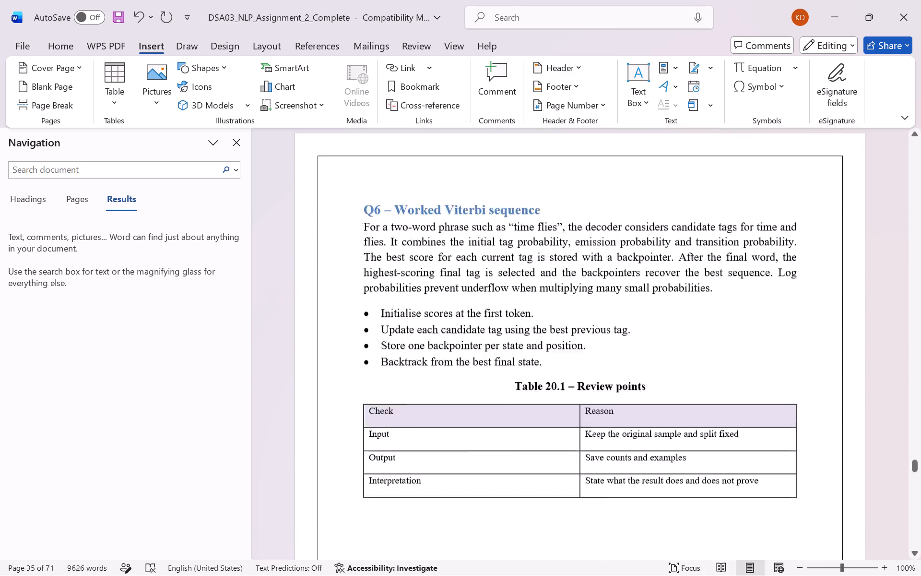
pyautogui.scroll(3, 381, 294)
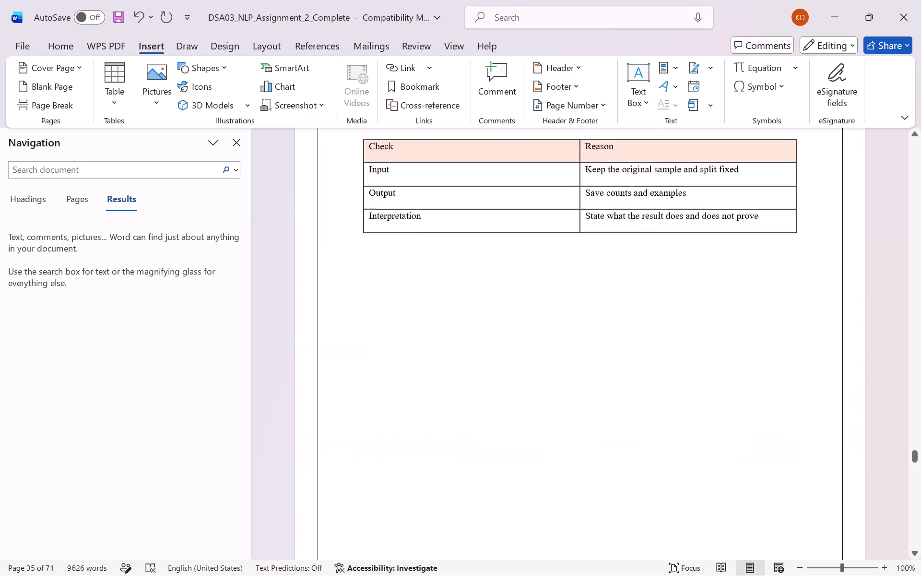
pyautogui.scroll(4, 381, 294)
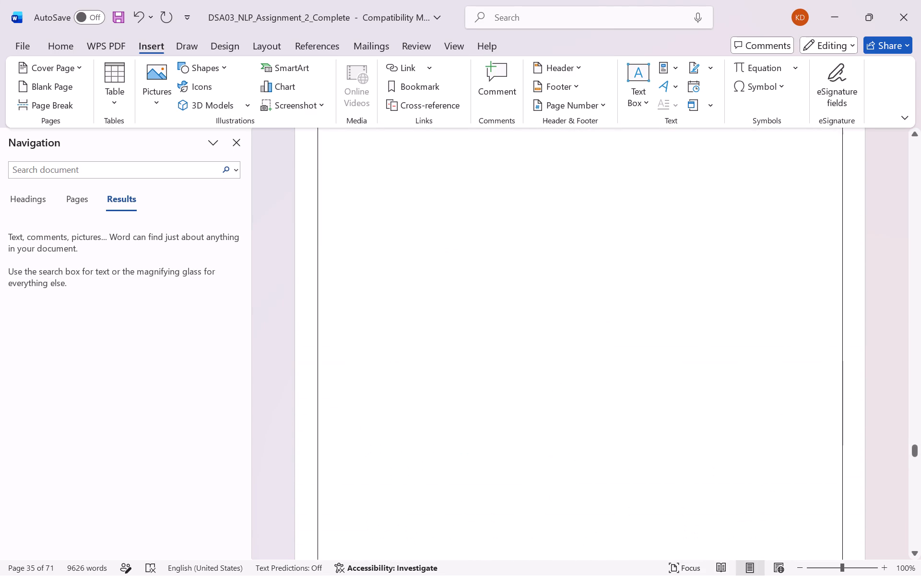
pyautogui.scroll(3, 381, 294)
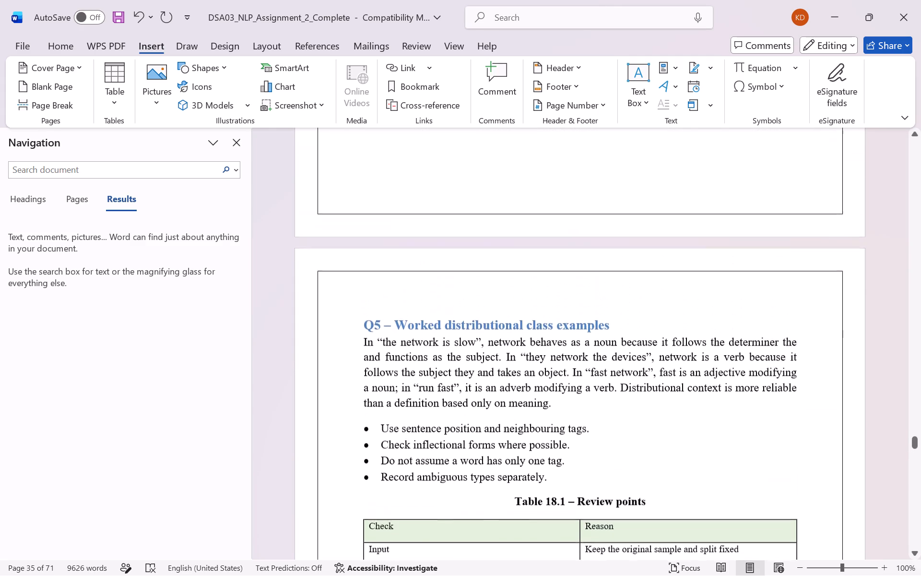
pyautogui.scroll(4, 381, 294)
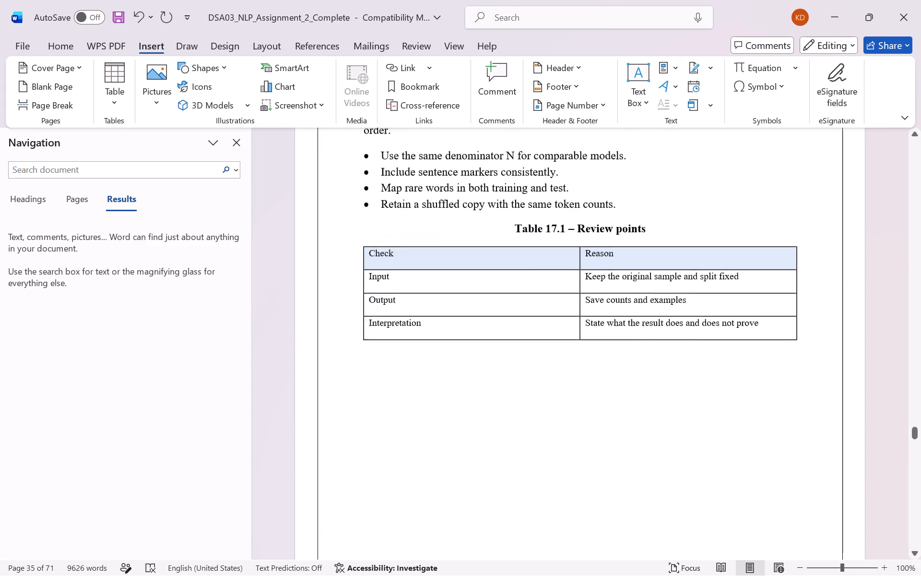
pyautogui.scroll(5, 381, 294)
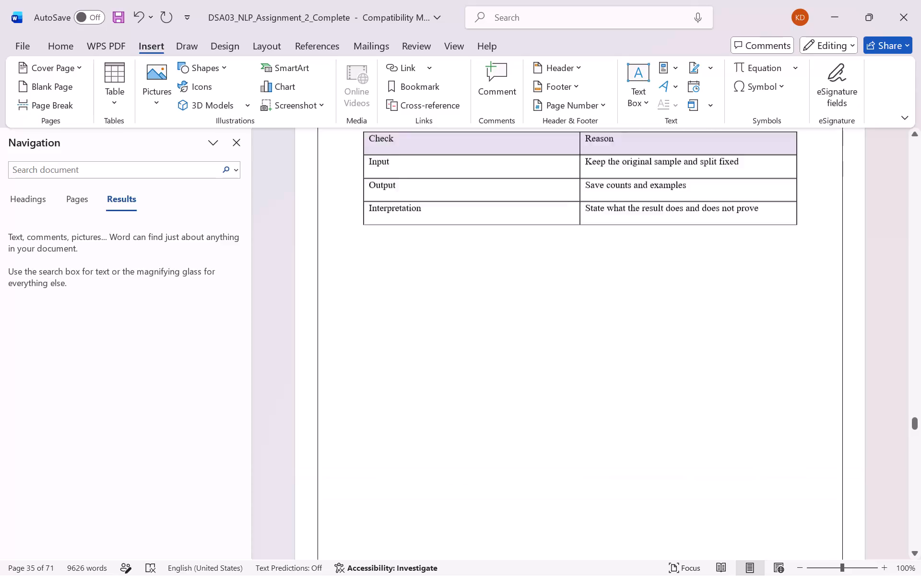
pyautogui.scroll(2, 381, 294)
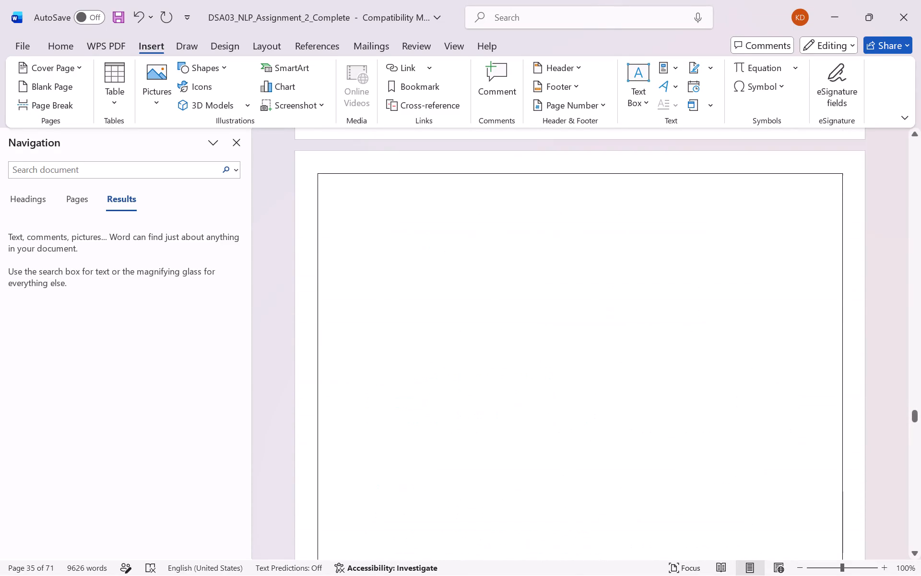
pyautogui.scroll(2, 381, 294)
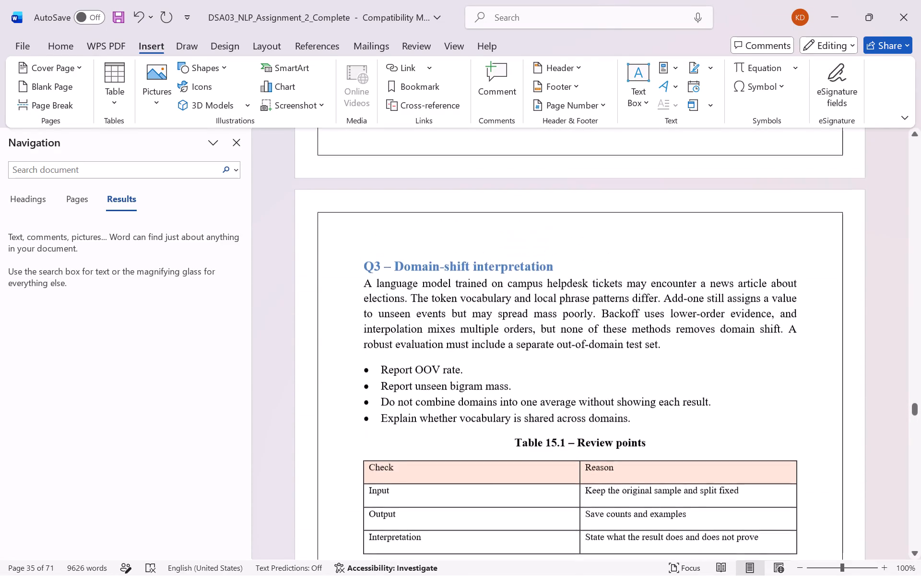
pyautogui.scroll(3, 381, 294)
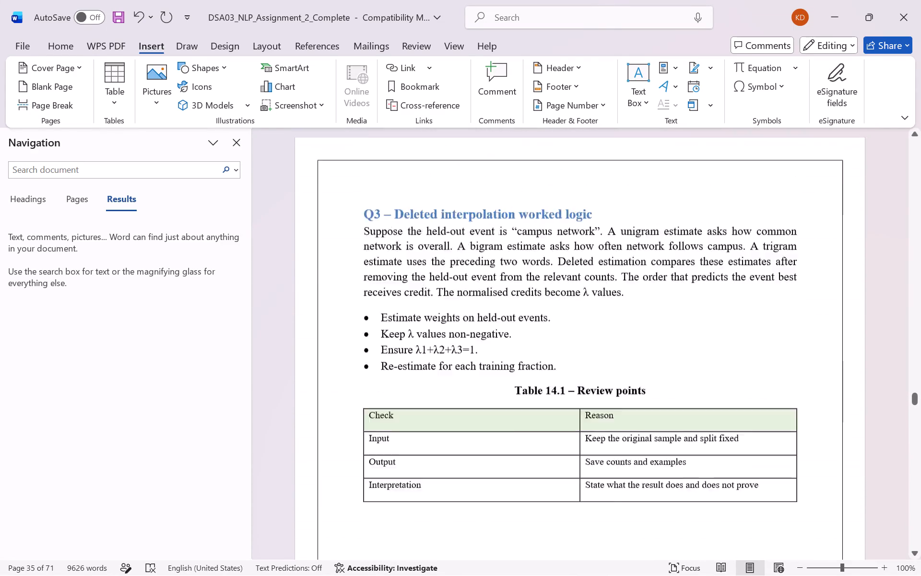
pyautogui.scroll(7, 381, 294)
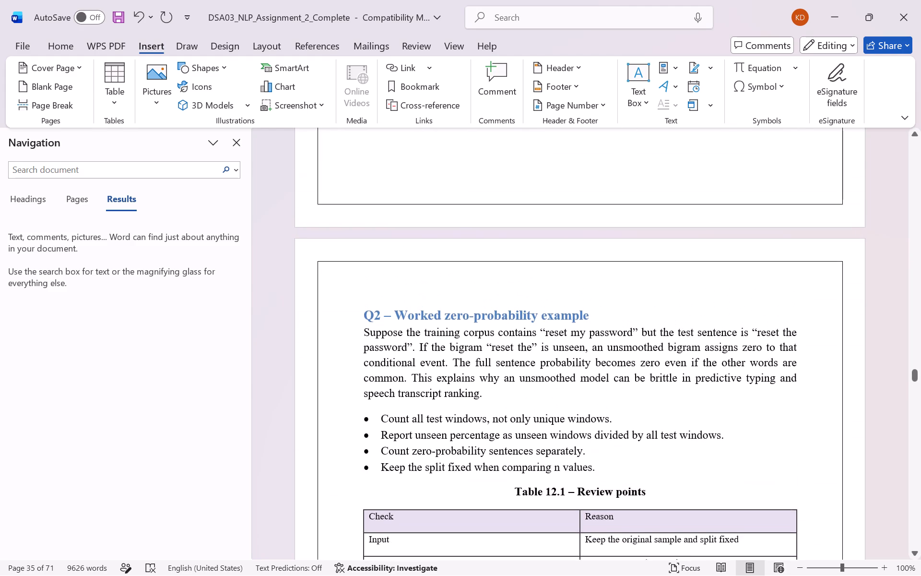
pyautogui.scroll(5, 381, 294)
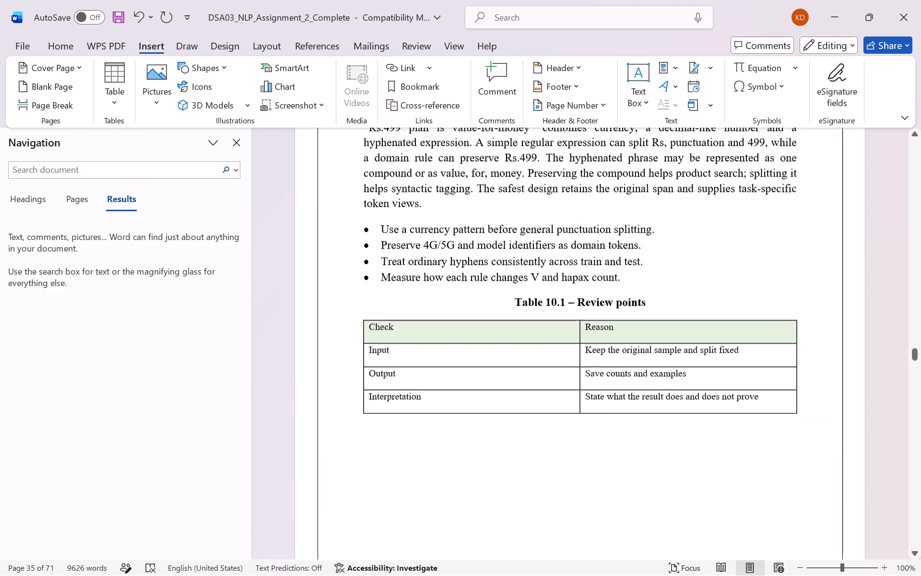
pyautogui.scroll(3, 381, 294)
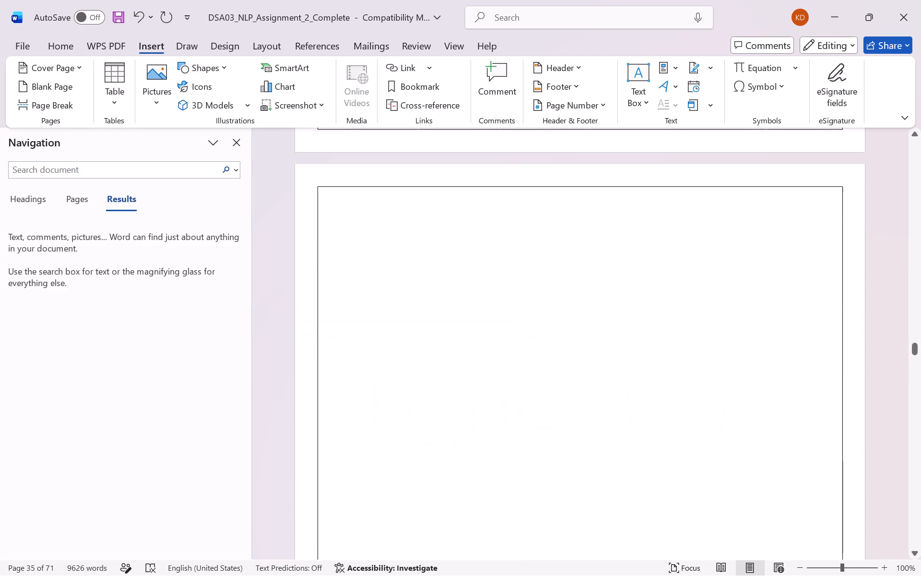
pyautogui.scroll(3, 381, 294)
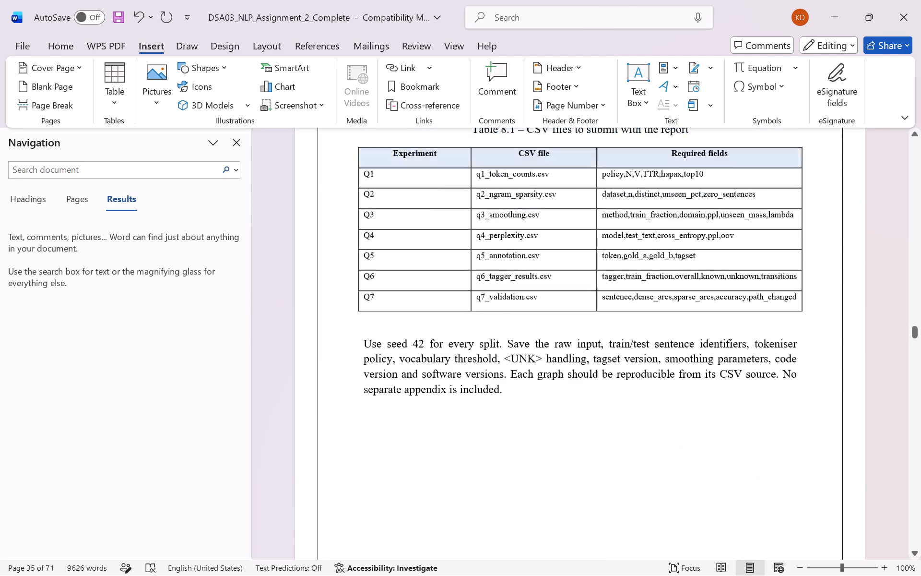
# Examine the pages around Q7 – Final engineering judgement, REFERENCES and EXPERIMENT REPRODUCIBILITY for blank pages.
pyautogui.scroll(4, 381, 294)
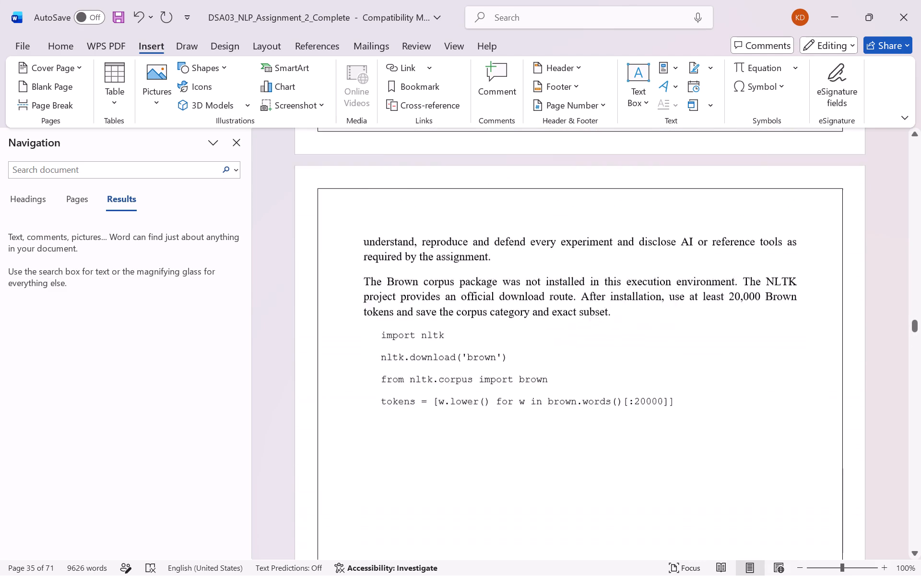
pyautogui.scroll(1, 381, 294)
pyautogui.scroll(-4, 381, 294)
pyautogui.scroll(6, 381, 294)
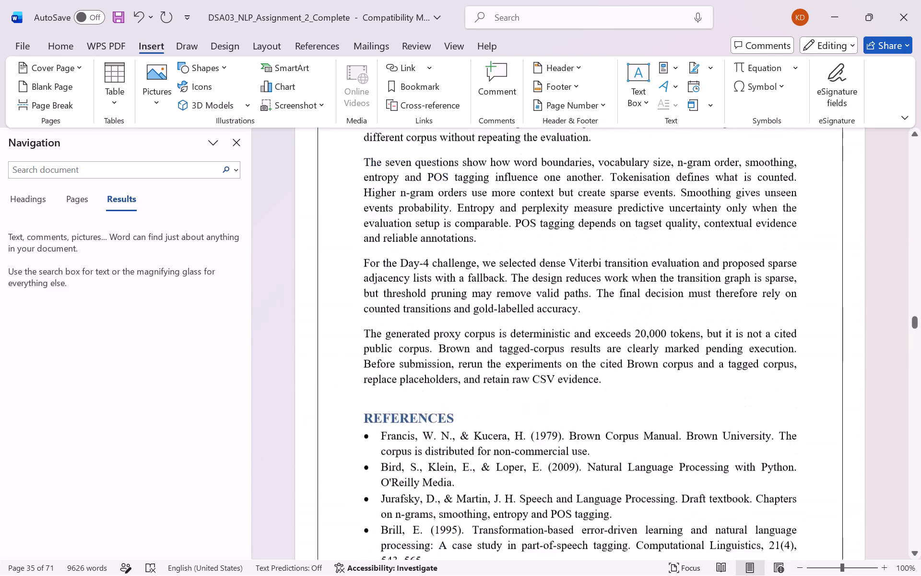
pyautogui.scroll(2, 381, 294)
pyautogui.scroll(-5, 381, 294)
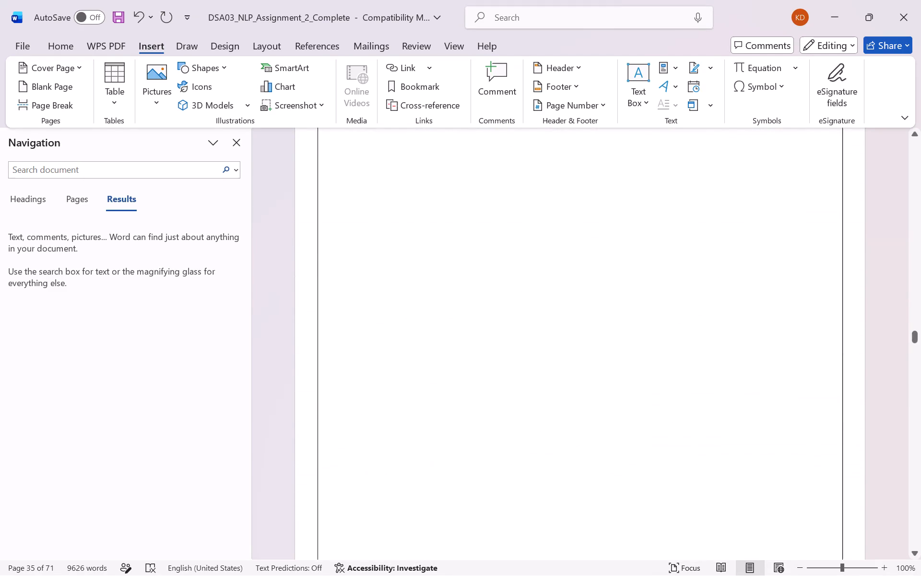
pyautogui.scroll(-6, 381, 294)
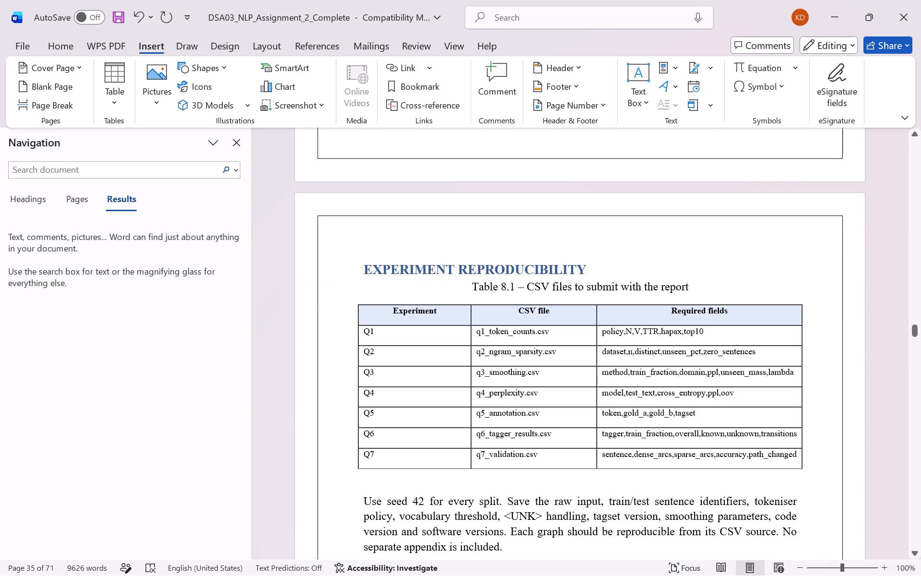
pyautogui.scroll(-2, 403, 318)
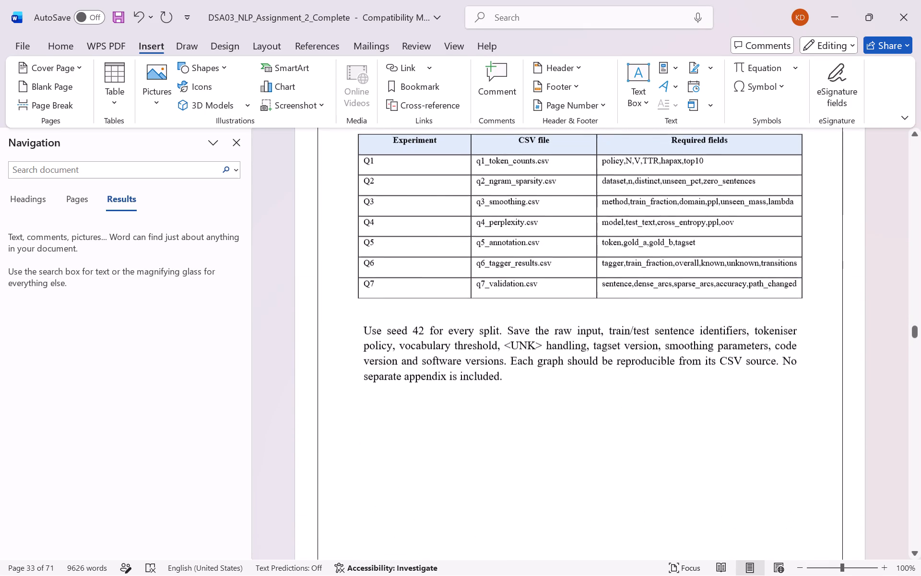
pyautogui.scroll(-1, 403, 318)
pyautogui.scroll(3, 403, 318)
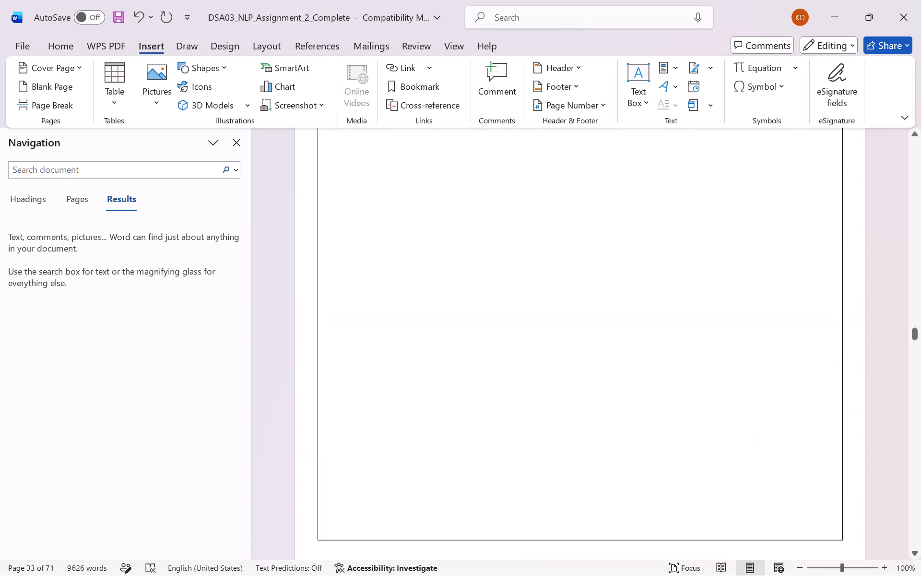
pyautogui.scroll(5, 403, 318)
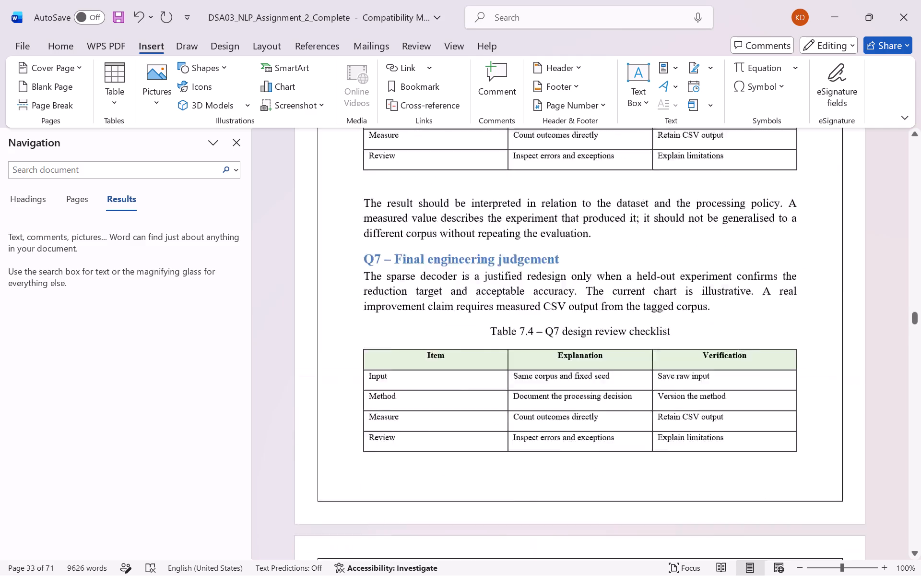
pyautogui.scroll(3, 403, 318)
pyautogui.scroll(-1, 403, 318)
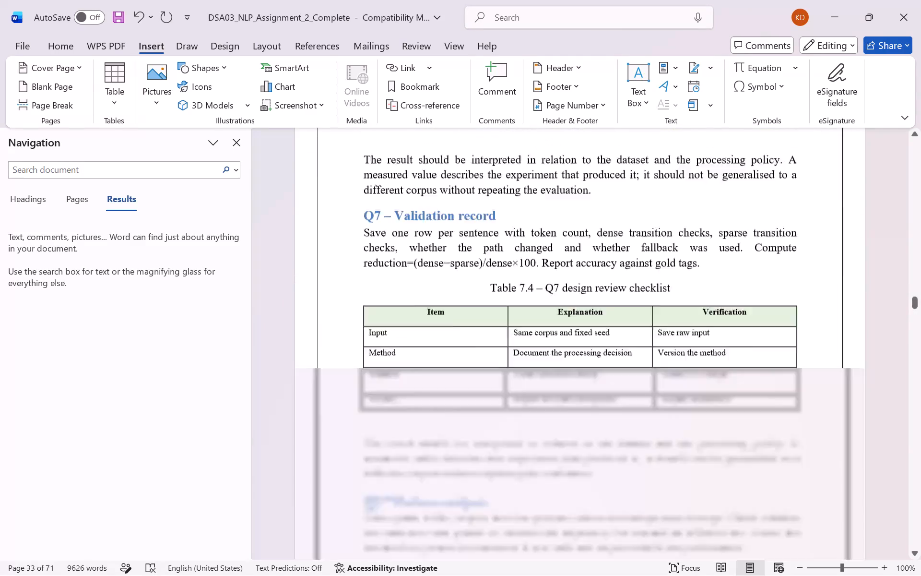
pyautogui.scroll(-6, 403, 318)
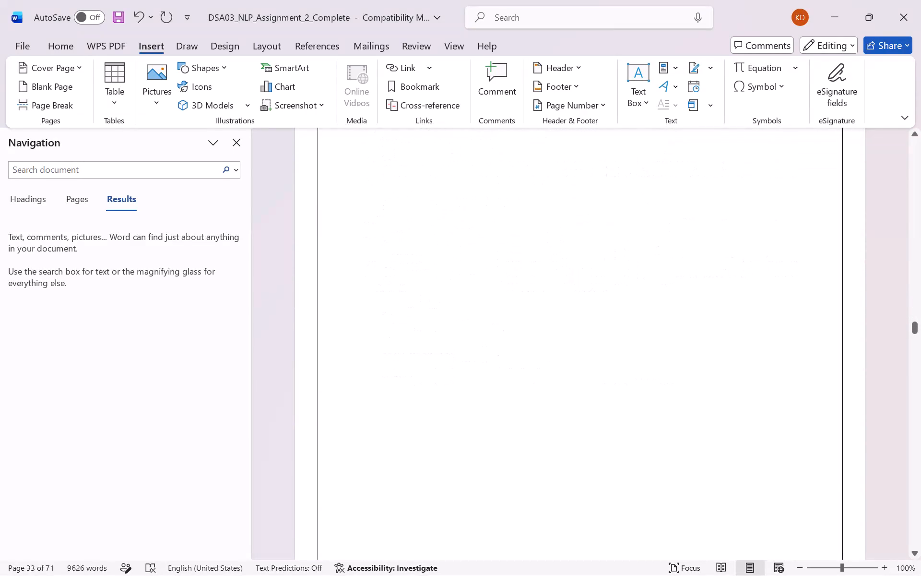
pyautogui.scroll(-3, 403, 318)
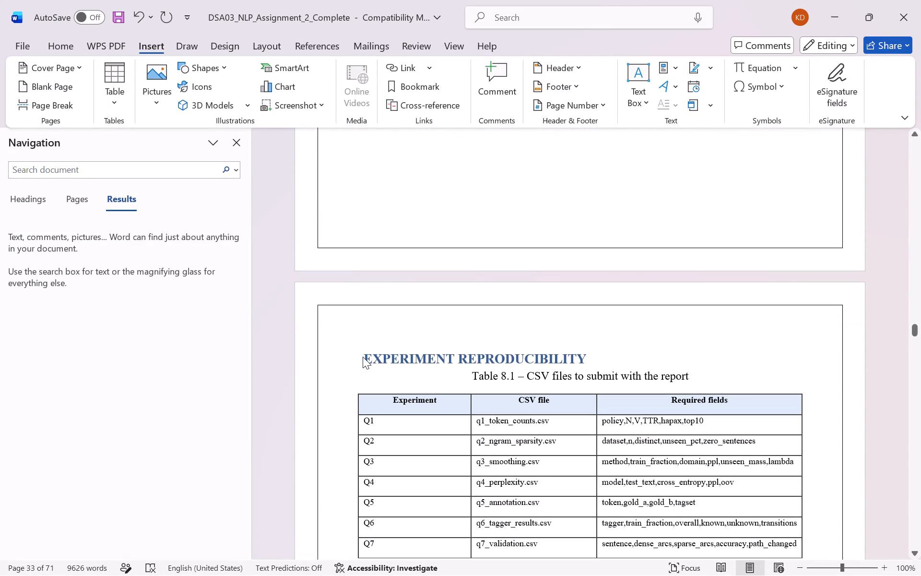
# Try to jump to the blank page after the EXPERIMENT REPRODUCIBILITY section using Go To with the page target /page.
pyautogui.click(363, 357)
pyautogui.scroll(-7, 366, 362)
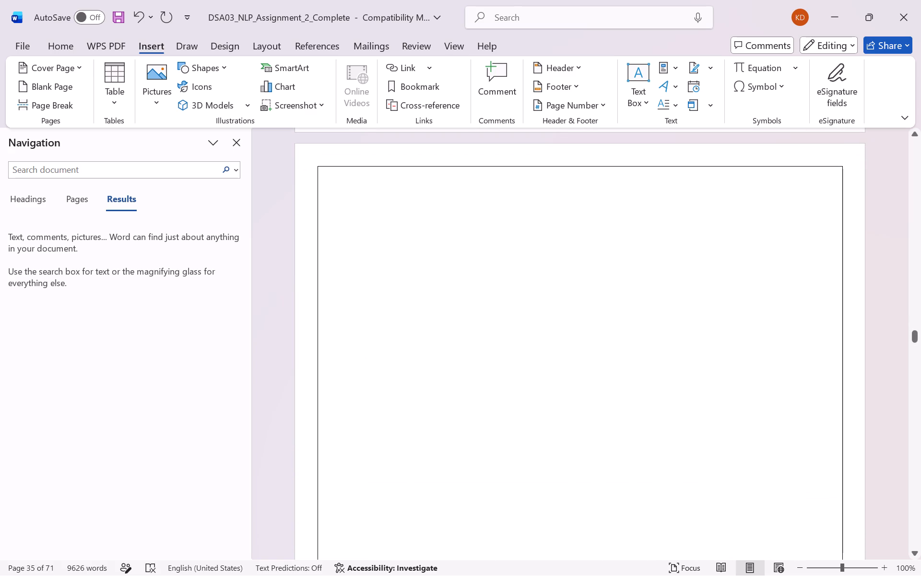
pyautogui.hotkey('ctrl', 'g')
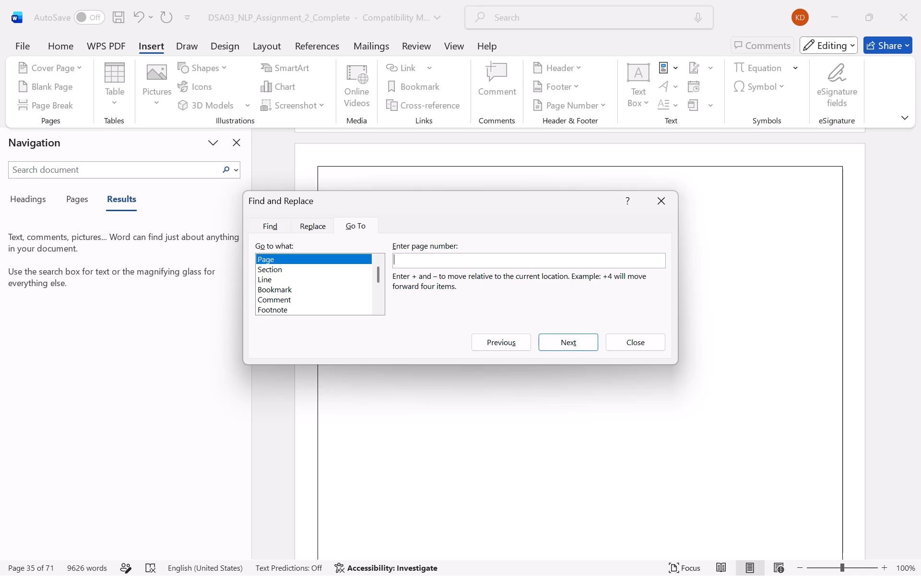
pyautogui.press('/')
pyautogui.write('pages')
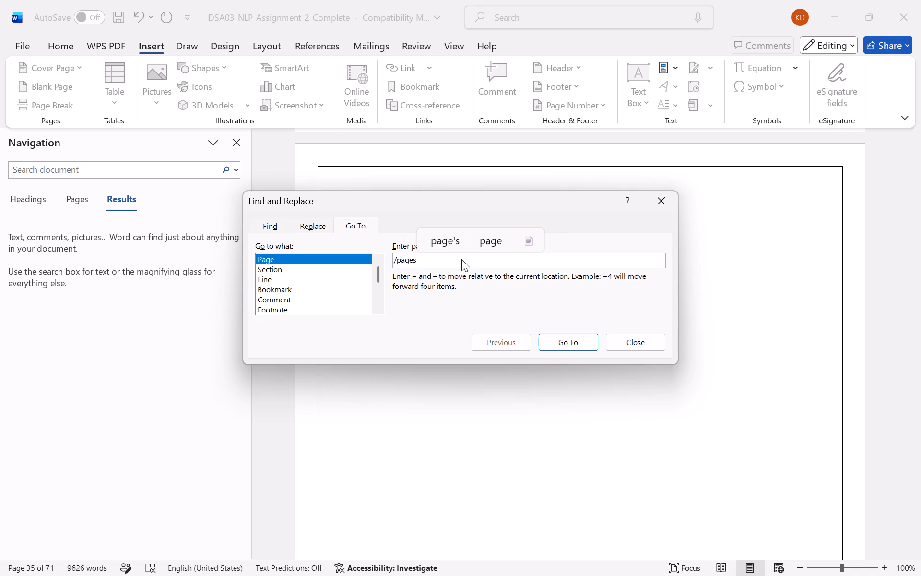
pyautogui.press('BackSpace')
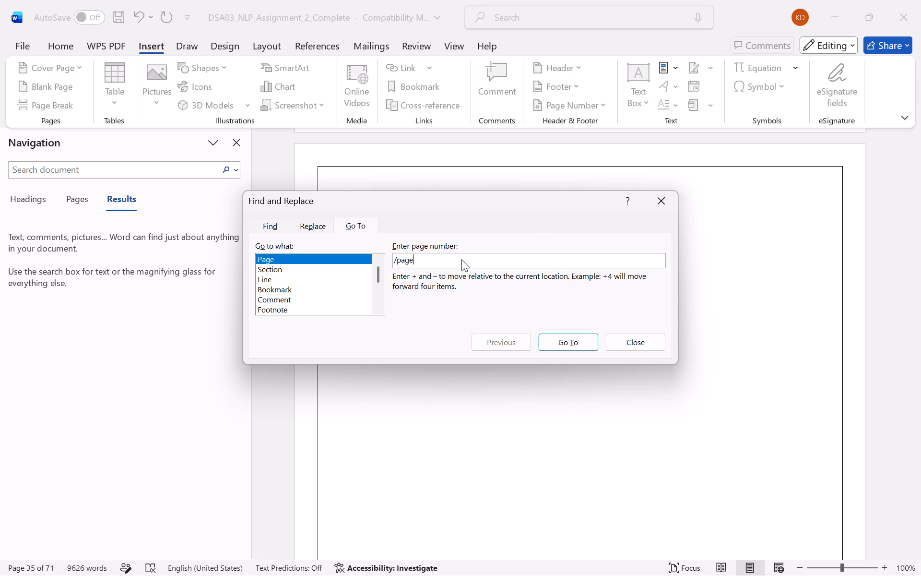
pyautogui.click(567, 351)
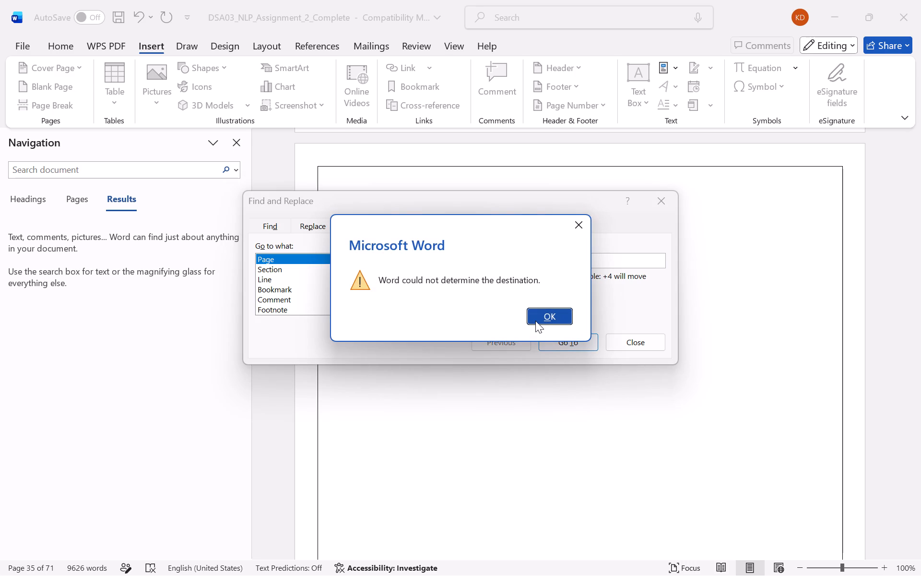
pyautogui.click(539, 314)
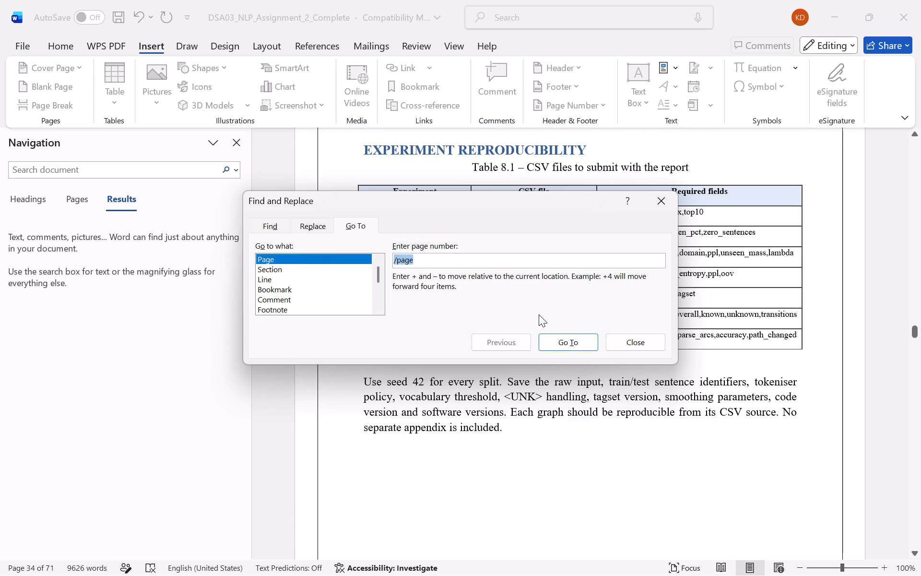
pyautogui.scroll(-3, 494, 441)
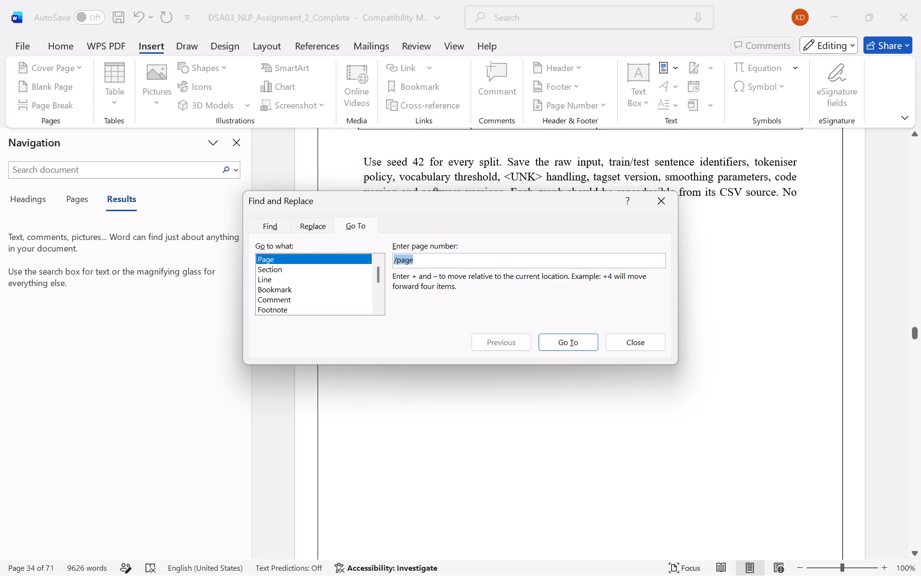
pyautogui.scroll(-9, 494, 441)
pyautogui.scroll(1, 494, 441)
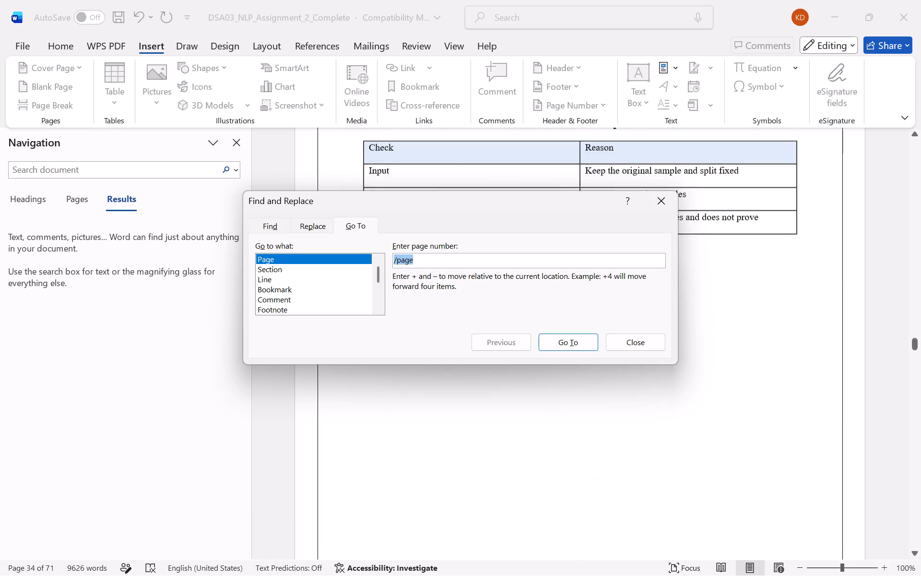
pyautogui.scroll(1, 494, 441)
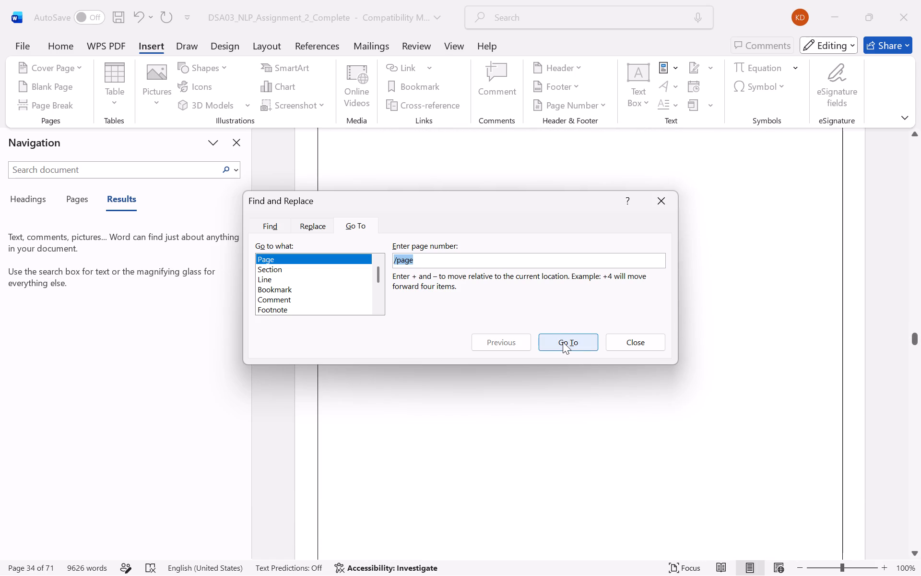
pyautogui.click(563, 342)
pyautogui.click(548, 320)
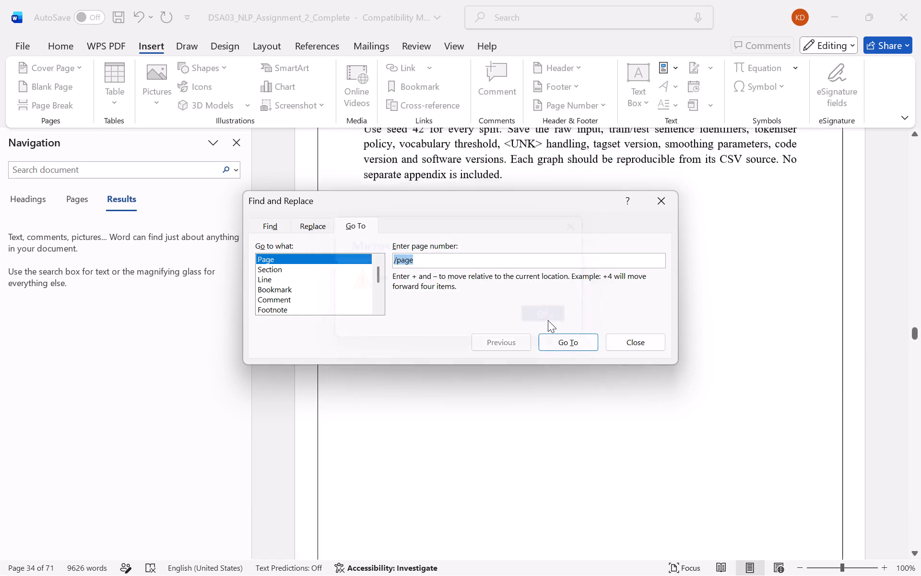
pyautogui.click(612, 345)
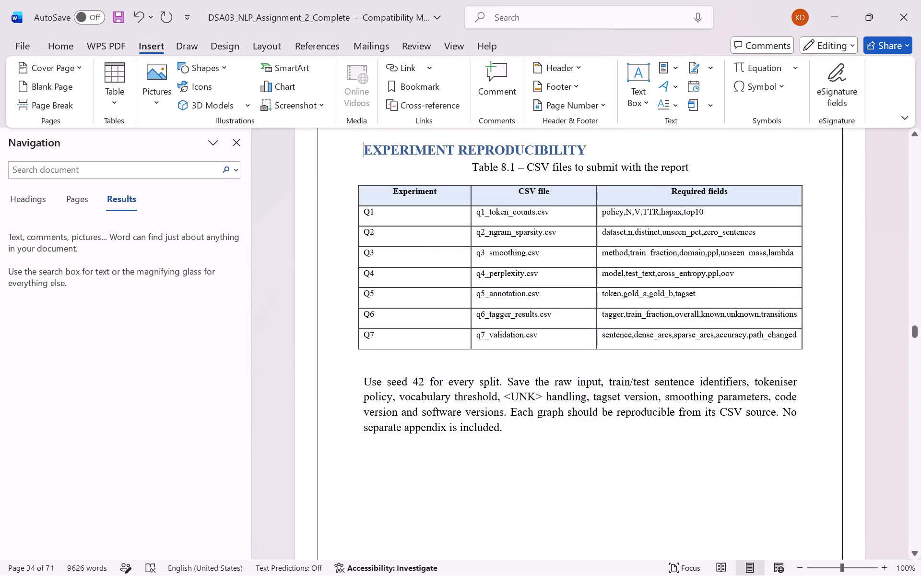
# Delete the blank page between EXPERIMENT REPRODUCIBILITY and the "Q1 – Detailed worked example: contractions and clitics" heading.
pyautogui.scroll(-7, 513, 446)
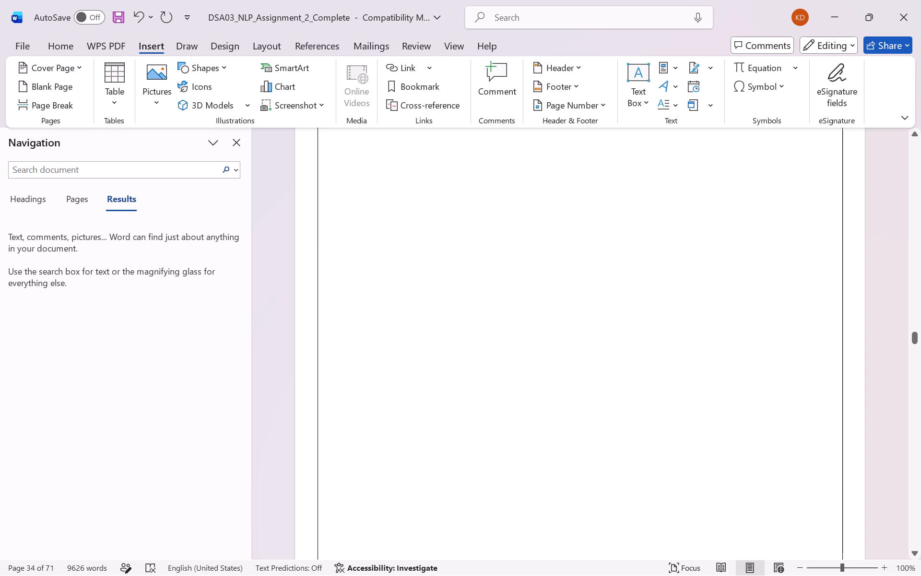
pyautogui.rightClick(527, 354)
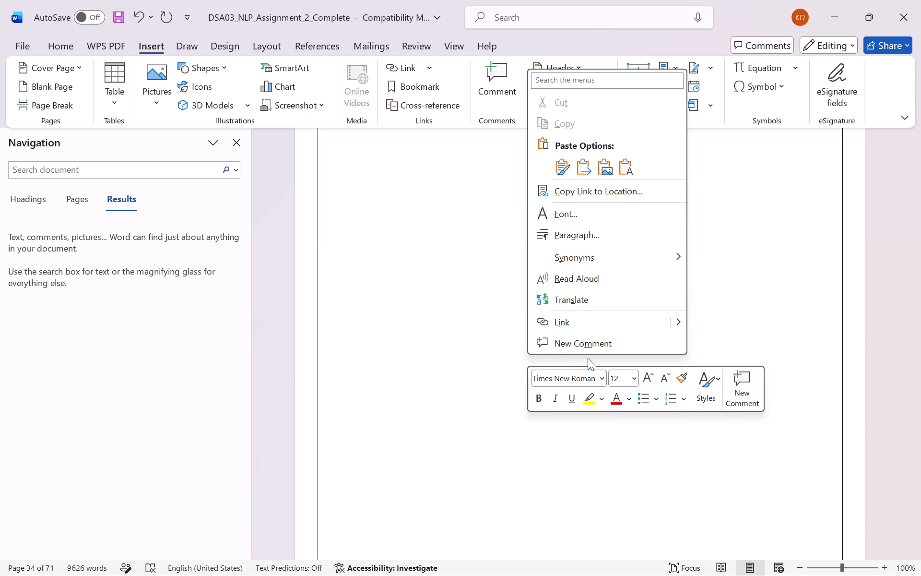
pyautogui.click(455, 223)
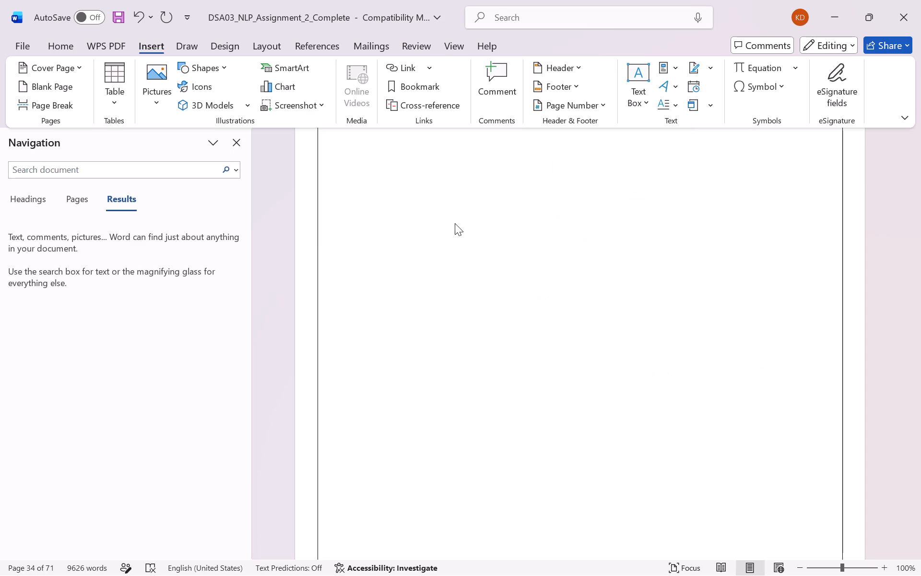
pyautogui.press('BackSpace')
pyautogui.scroll(2, 455, 223)
pyautogui.scroll(-7, 455, 223)
pyautogui.scroll(1, 455, 223)
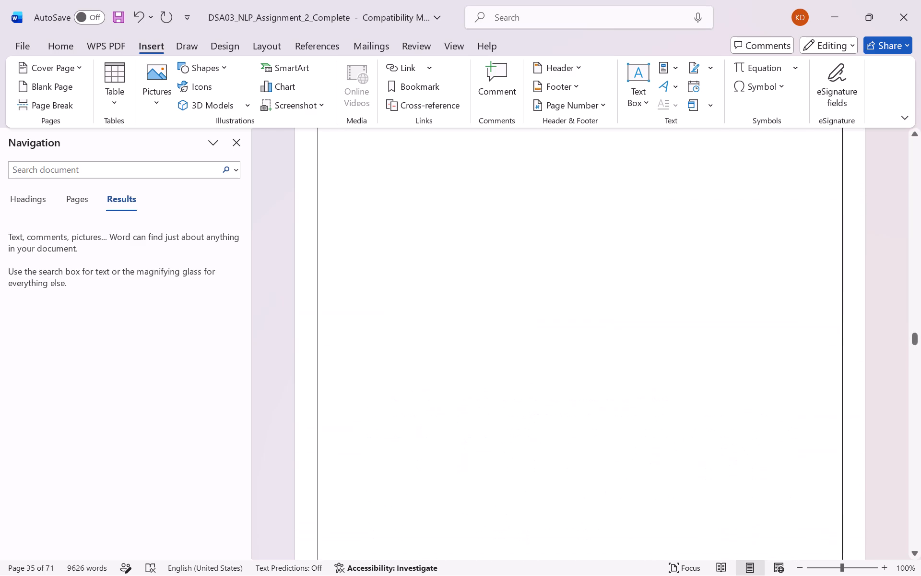
pyautogui.press('Delete')
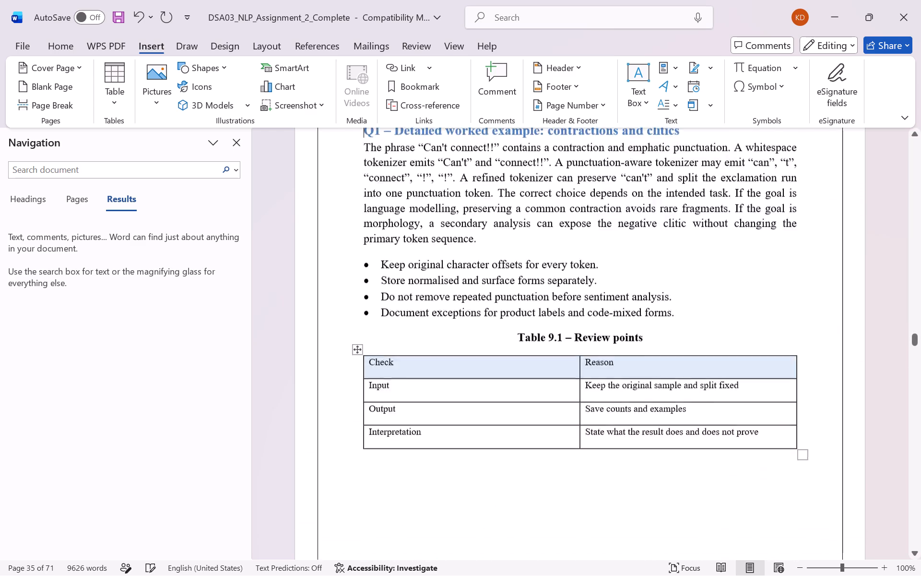
# Check the pages around Table 9.1 and Table 10.1 – Review points for blank pages in a 50% side-by-side view.
pyautogui.scroll(-9, 467, 291)
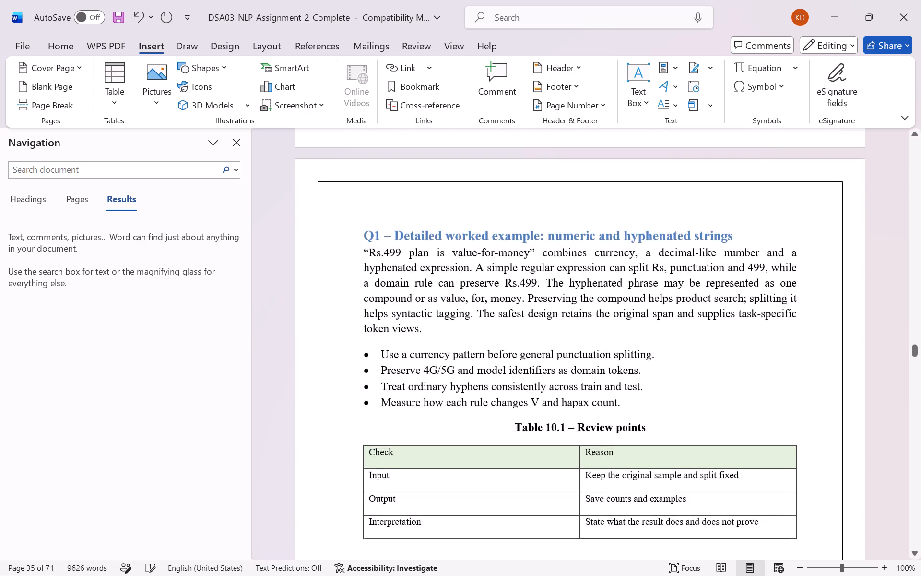
pyautogui.scroll(1, 467, 291)
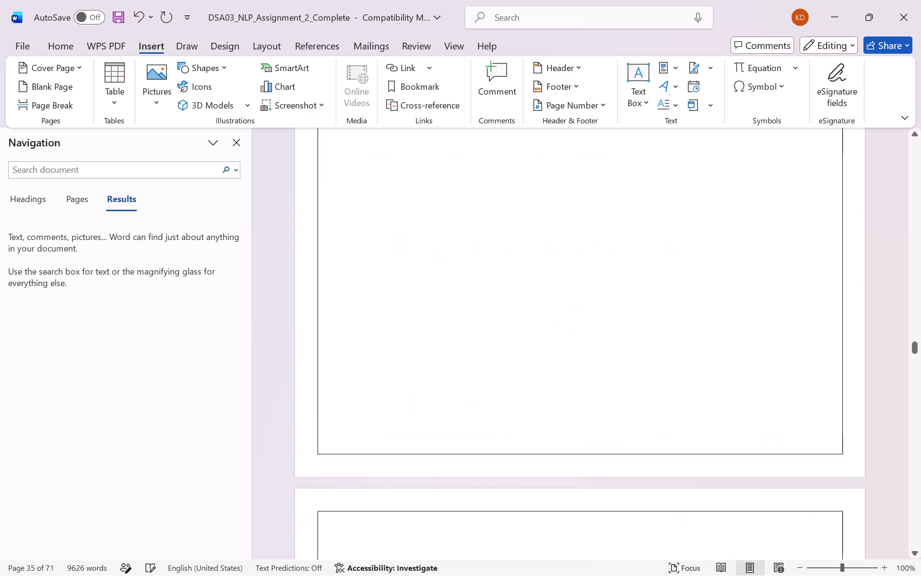
pyautogui.scroll(3, 467, 291)
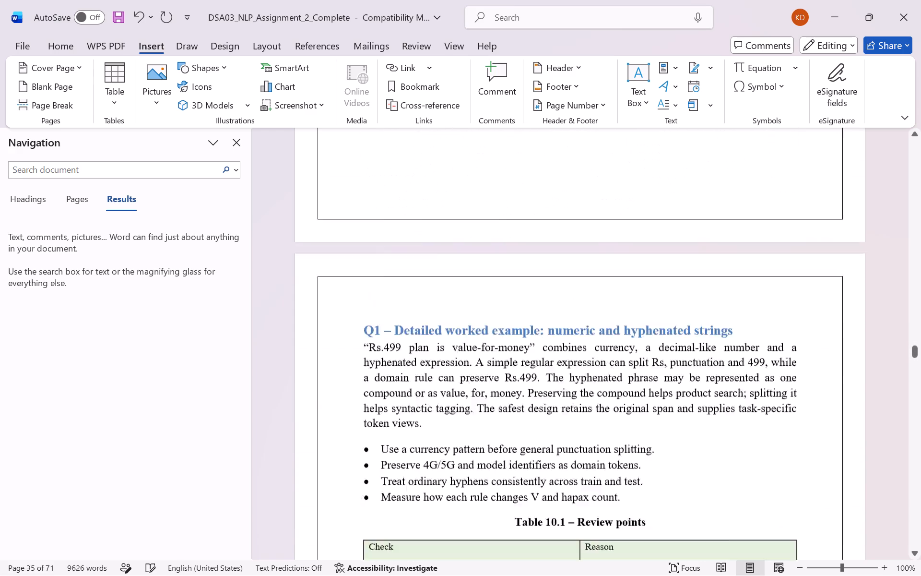
pyautogui.scroll(2, 467, 291)
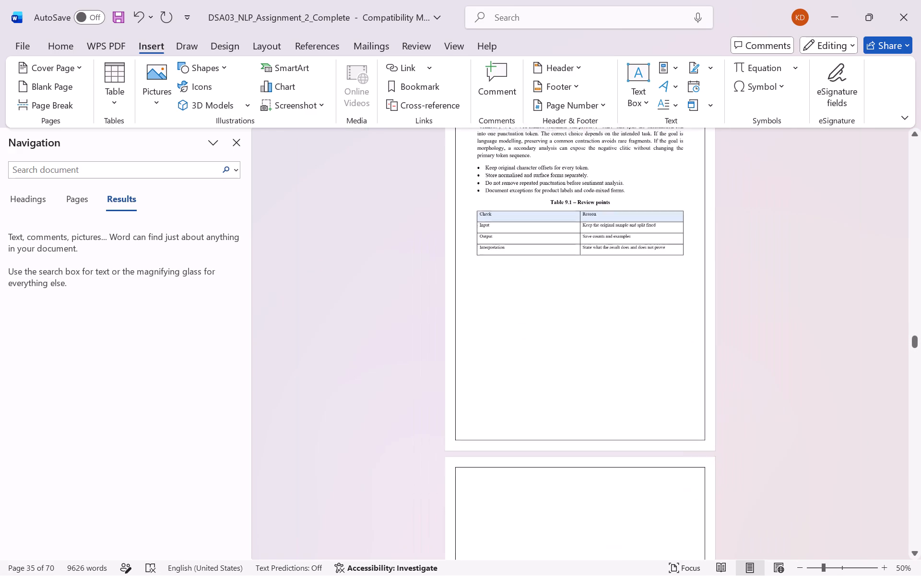
pyautogui.hscroll(1, 467, 291)
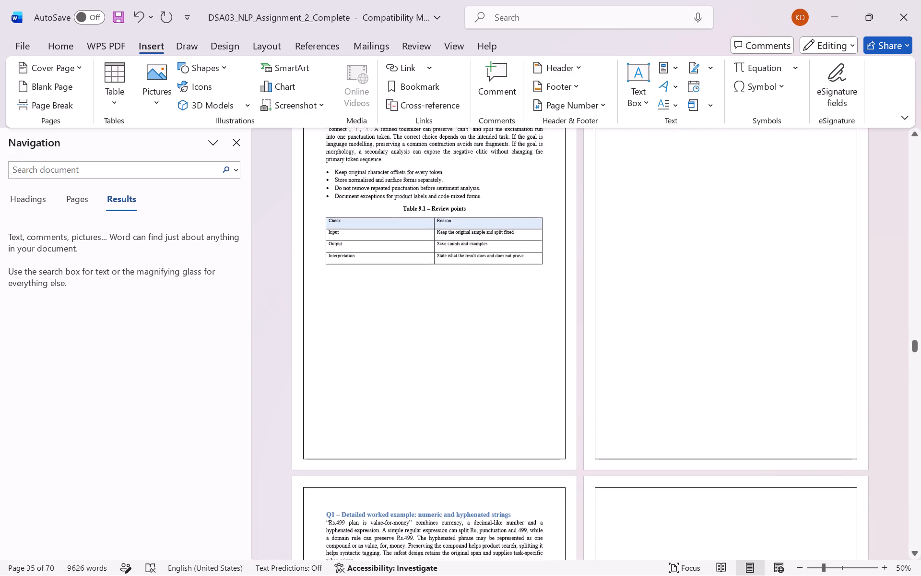
pyautogui.scroll(1, 730, 364)
pyautogui.scroll(1, 706, 321)
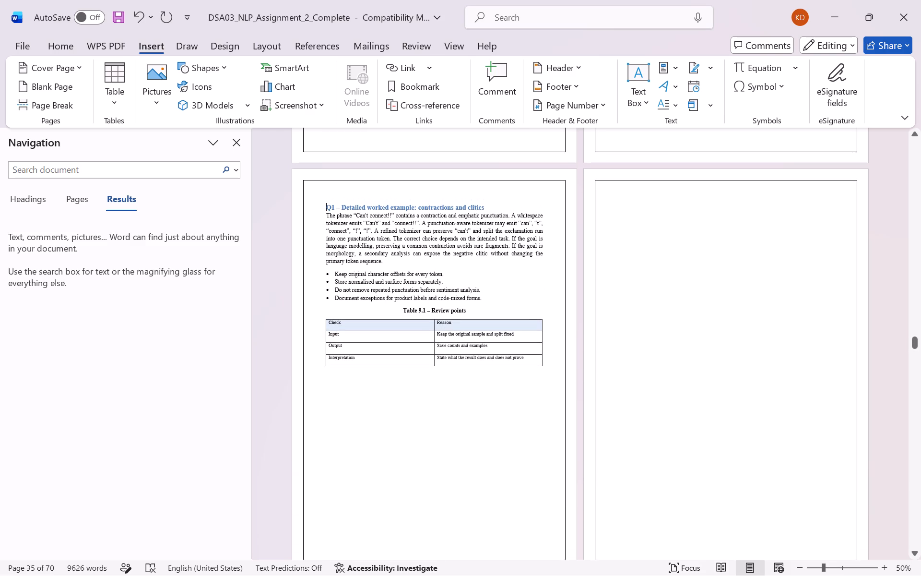
# Delete the blank page before "Q1 – Detailed worked example: numeric and hyphenated strings", trying the Go To target \page to select it.
pyautogui.click(706, 321)
pyautogui.hotkey('ctrl', 'g')
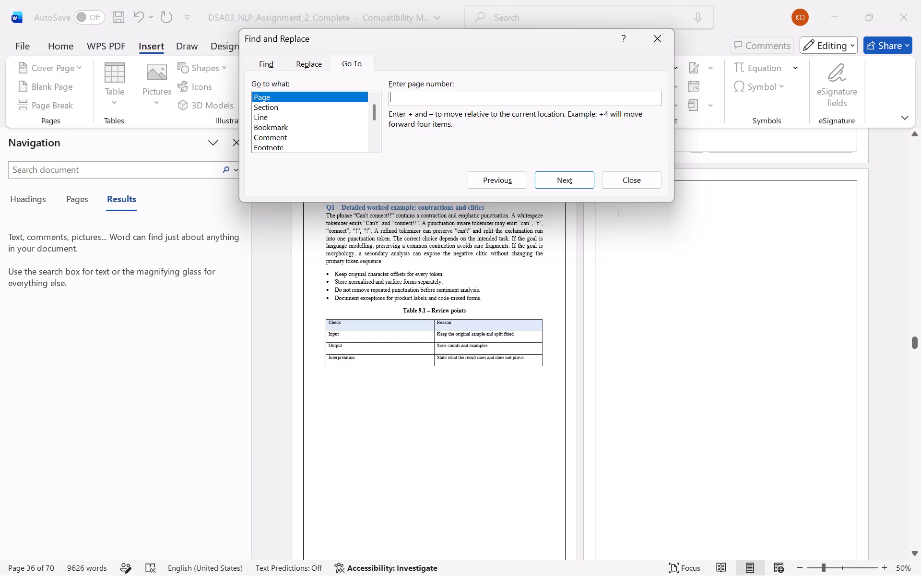
pyautogui.press('/')
pyautogui.press('BackSpace')
pyautogui.press('\\')
pyautogui.write('page')
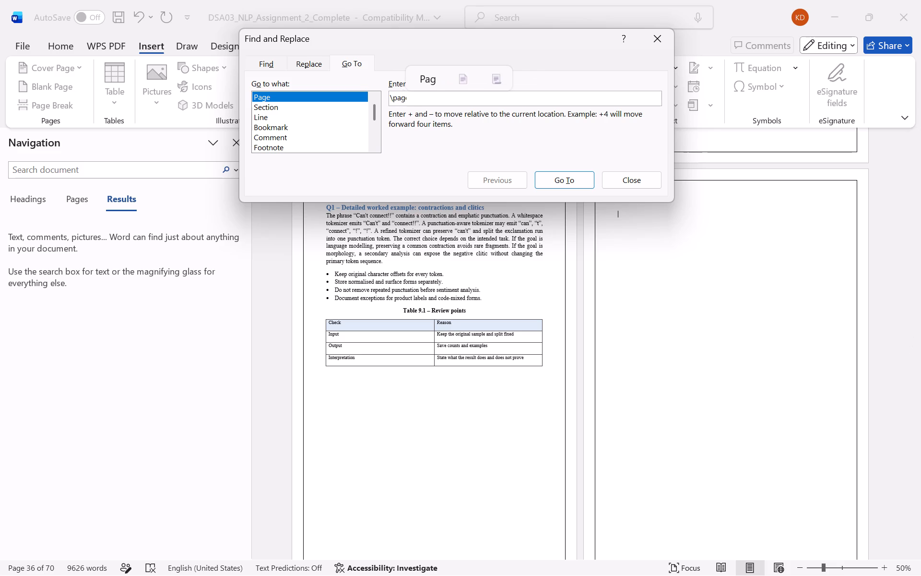
pyautogui.press('Return')
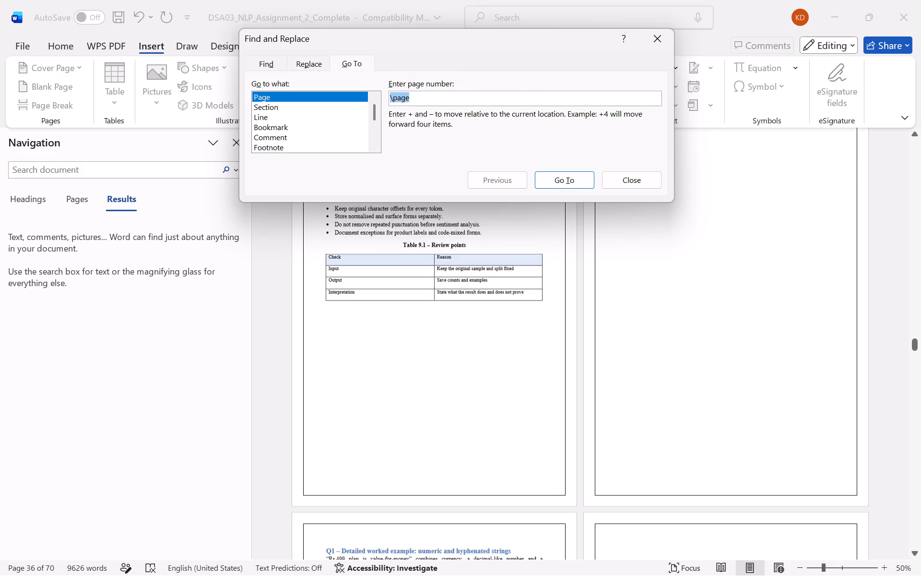
pyautogui.click(578, 184)
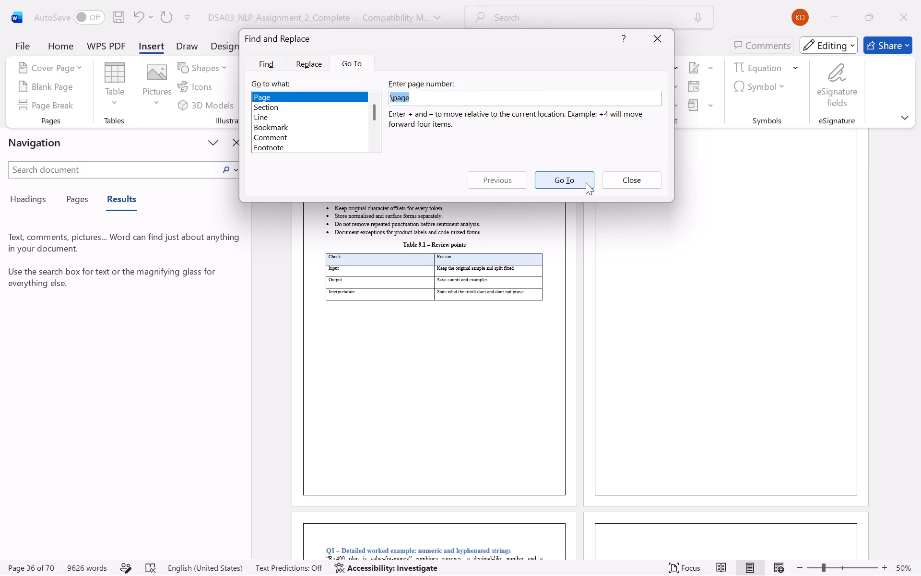
pyautogui.click(581, 182)
pyautogui.click(631, 182)
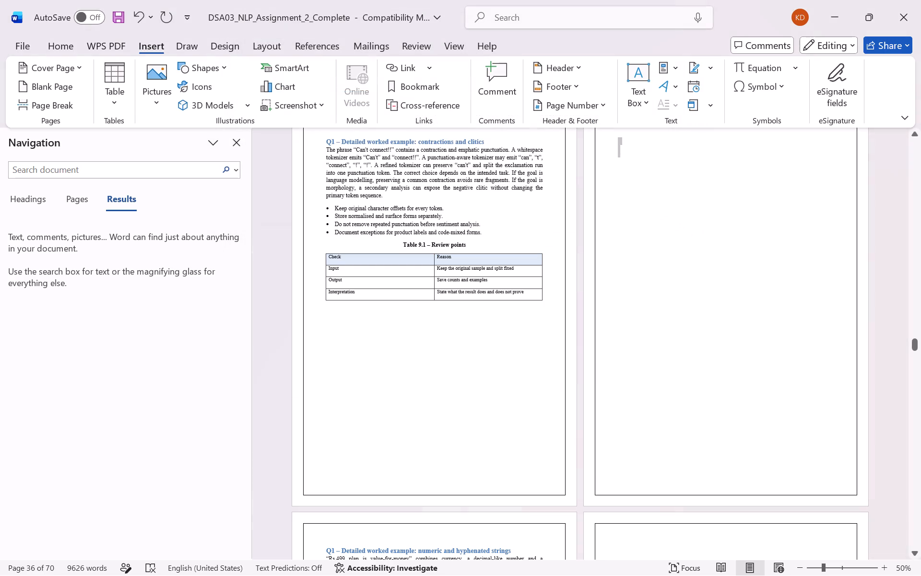
pyautogui.click(692, 267)
pyautogui.press('Delete')
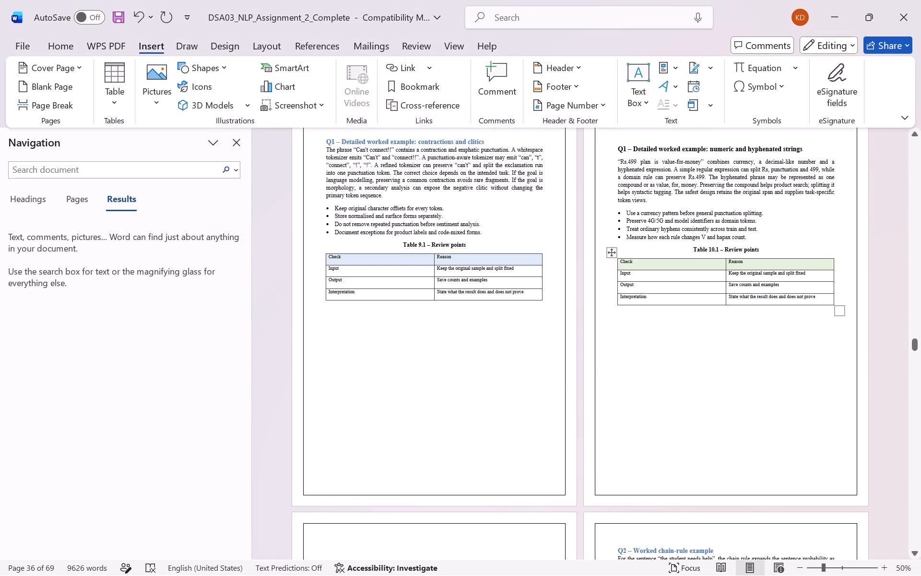
# Delete the blank page before the "Q2 – Worked chain-rule example" heading.
pyautogui.scroll(-2, 692, 267)
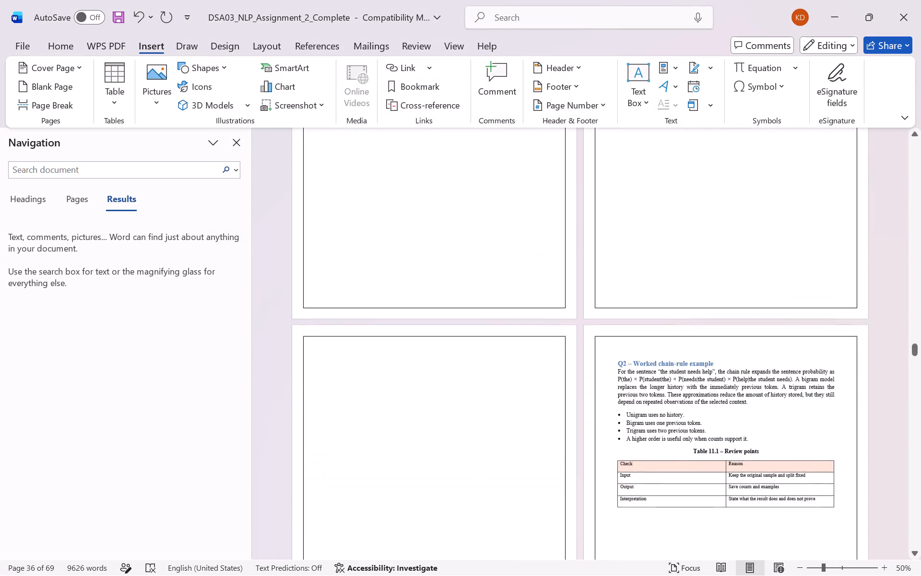
pyautogui.click(463, 392)
pyautogui.press('Delete')
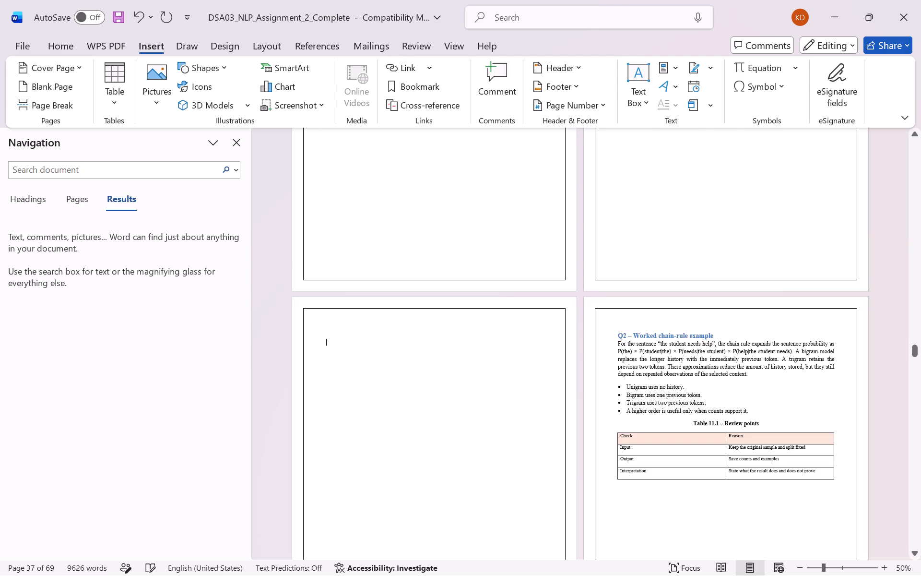
# Delete the blank page before the "Q2 – Worked zero-probability example" heading.
pyautogui.hscroll(1, 499, 329)
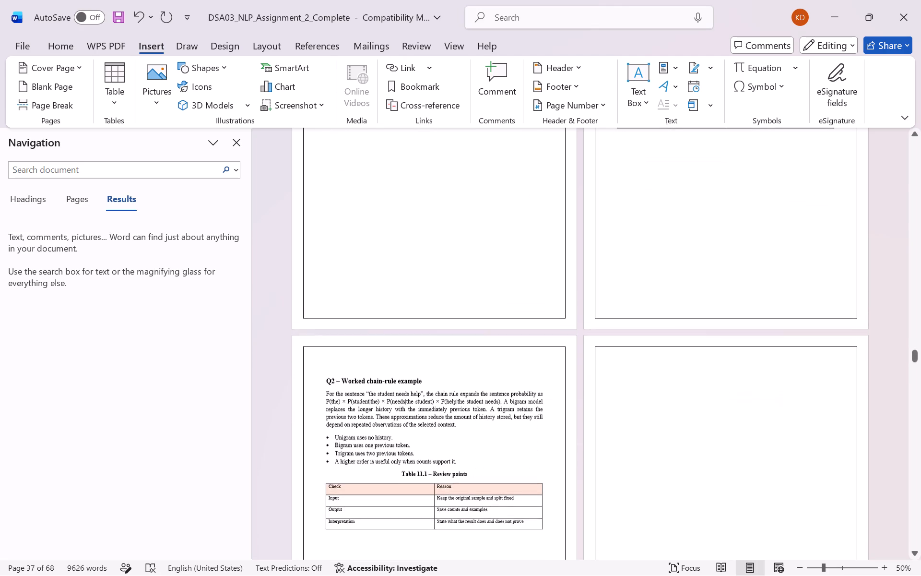
pyautogui.click(637, 366)
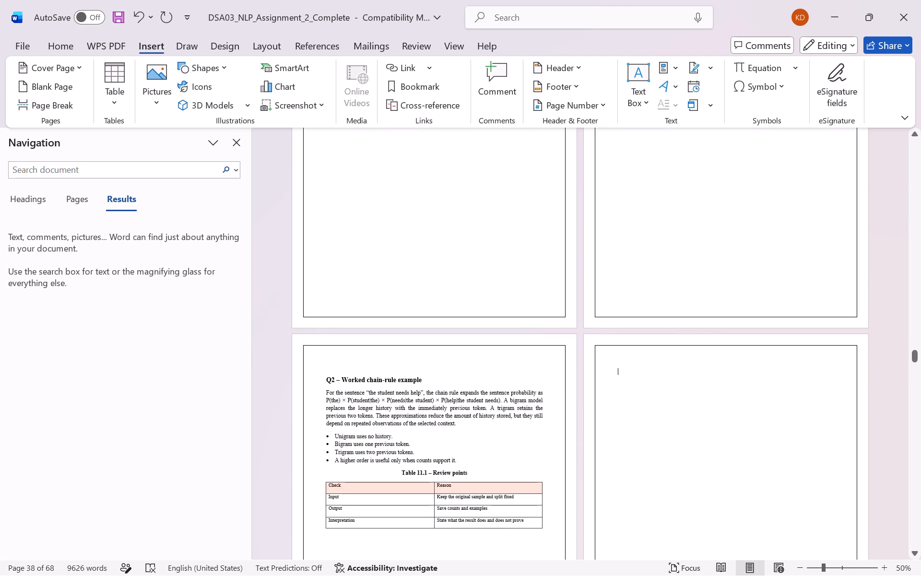
pyautogui.press('Delete')
pyautogui.press('Delete')
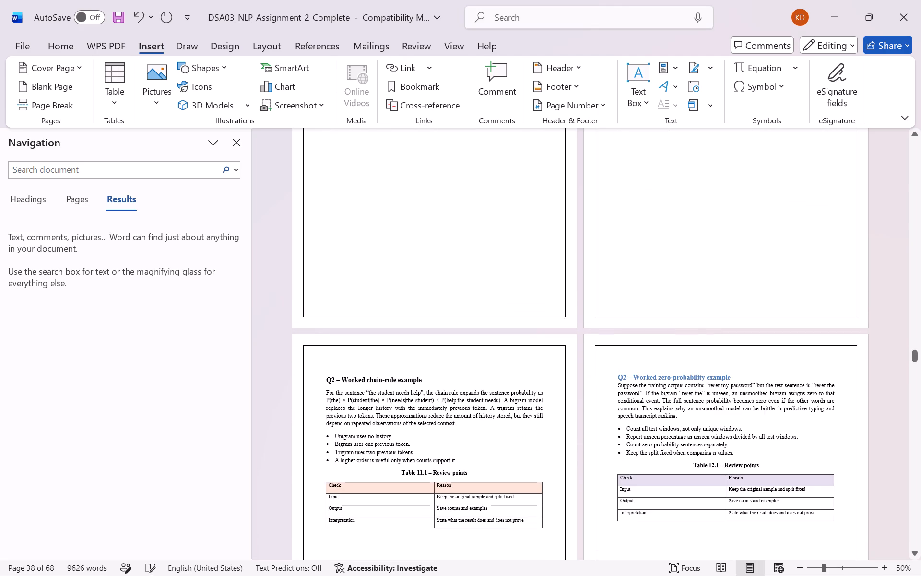
# Delete the blank pages before the "Q3 – Add-one numerical illustration" and "Q3 – Deleted interpolation worked logic" headings.
pyautogui.scroll(-2, 637, 366)
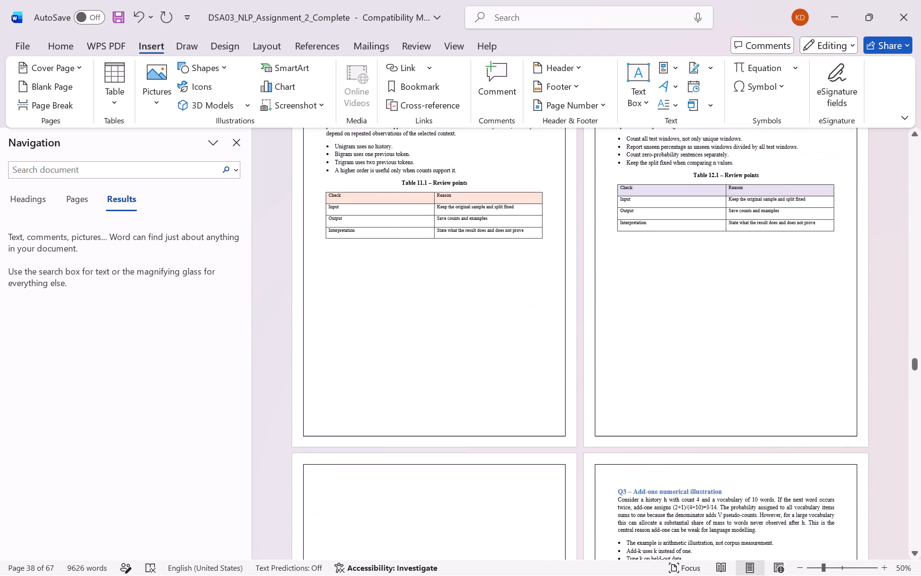
pyautogui.scroll(-1, 637, 366)
pyautogui.click(449, 324)
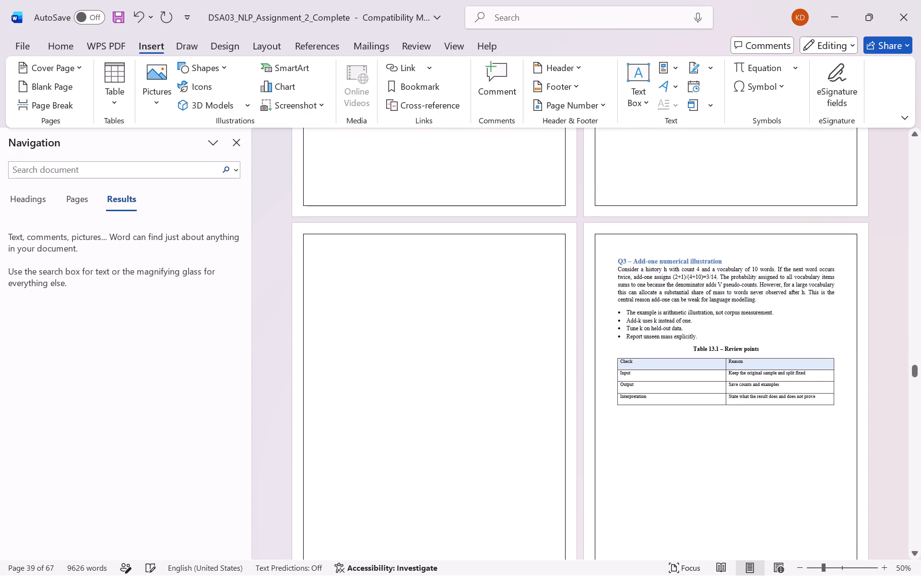
pyautogui.press('Delete')
pyautogui.click(660, 320)
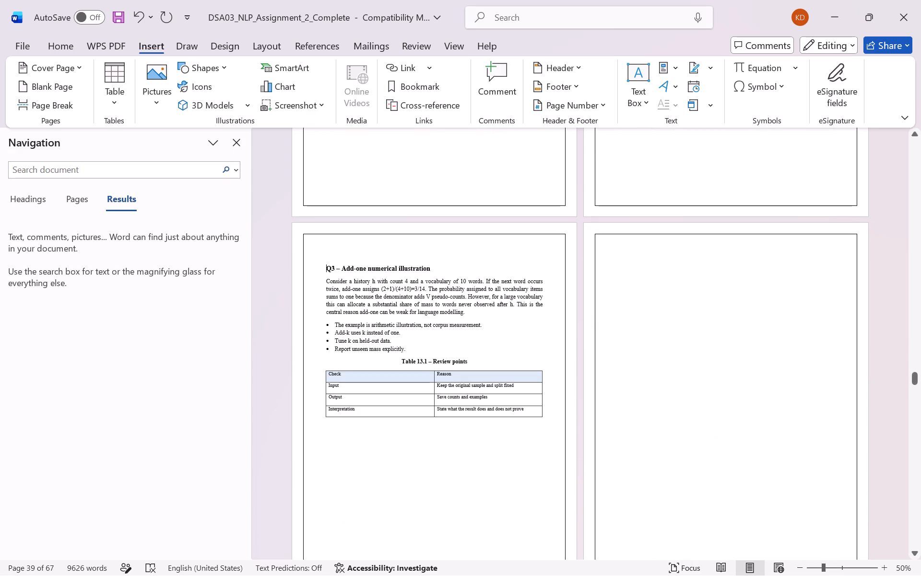
pyautogui.press('Delete')
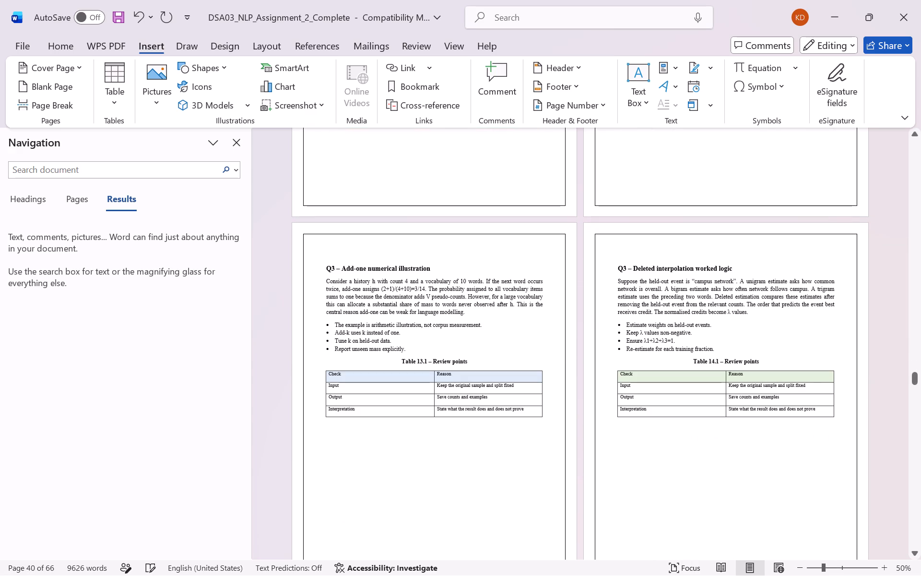
# Delete the blank pages before the "Q3 – Domain-shift interpretation" and "Q4 – Entropy arithmetic worked example" headings.
pyautogui.scroll(-4, 660, 320)
pyautogui.click(527, 353)
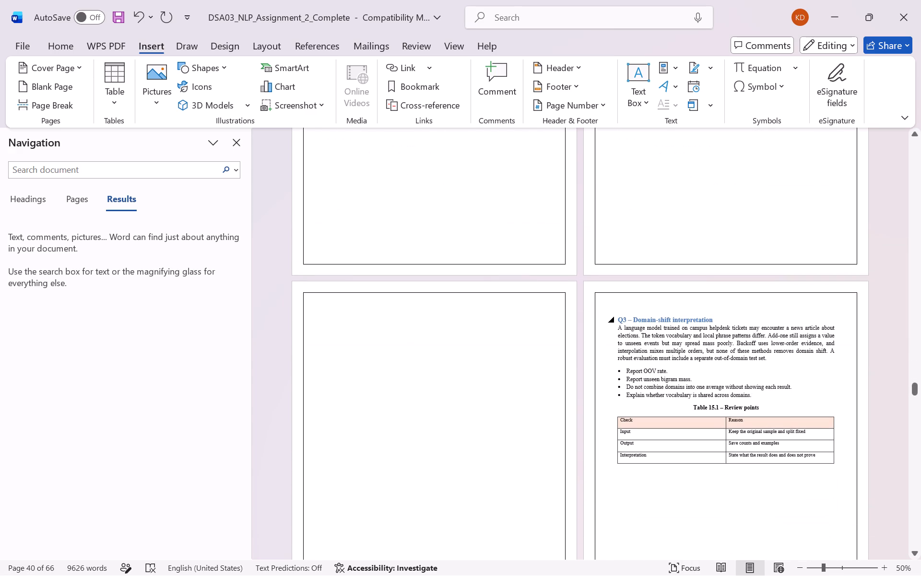
pyautogui.press('Delete')
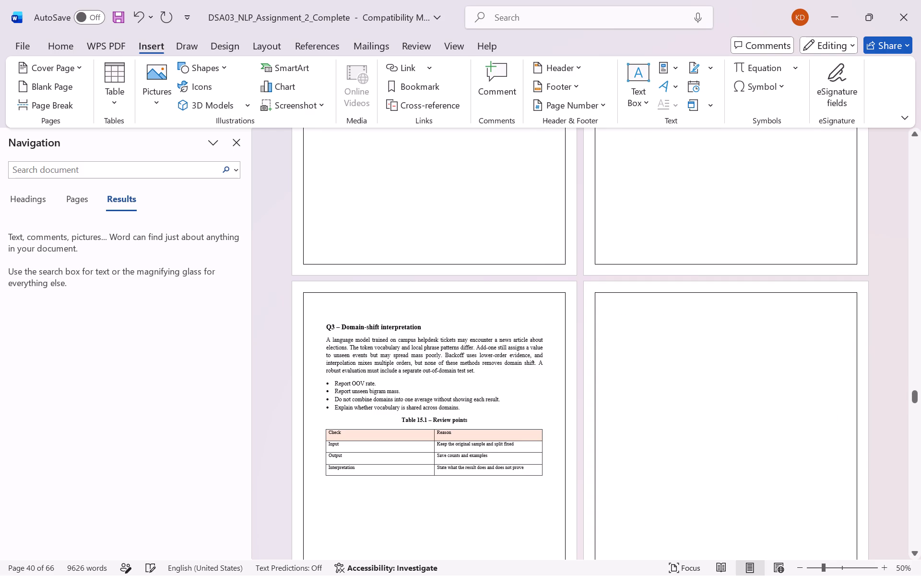
pyautogui.click(630, 357)
pyautogui.press('Delete')
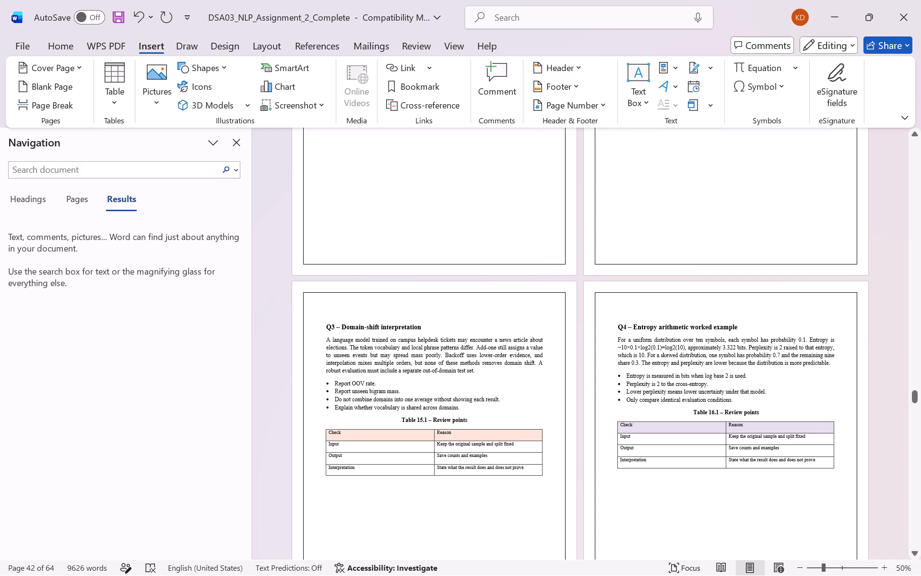
# Delete the blank pages before the "Q4 – Cross-entropy and vocabulary controls" and "Q5 – Worked distributional class examples" headings.
pyautogui.scroll(-5, 630, 357)
pyautogui.click(525, 356)
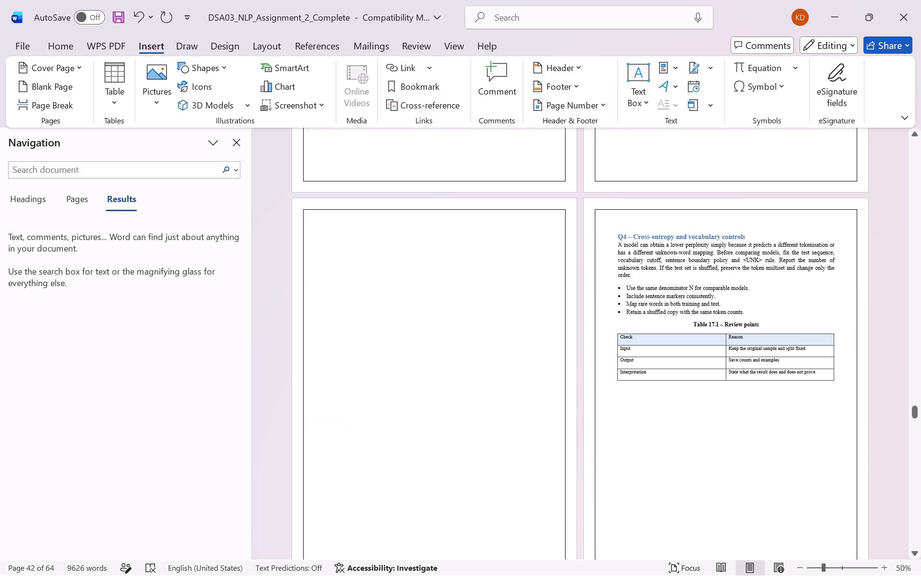
pyautogui.press('Delete')
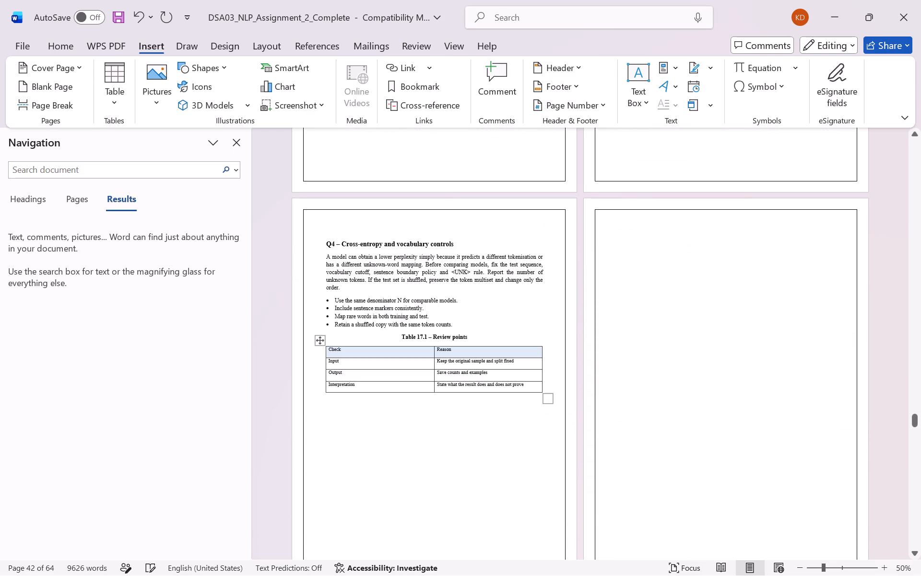
pyautogui.click(650, 318)
pyautogui.press('Delete')
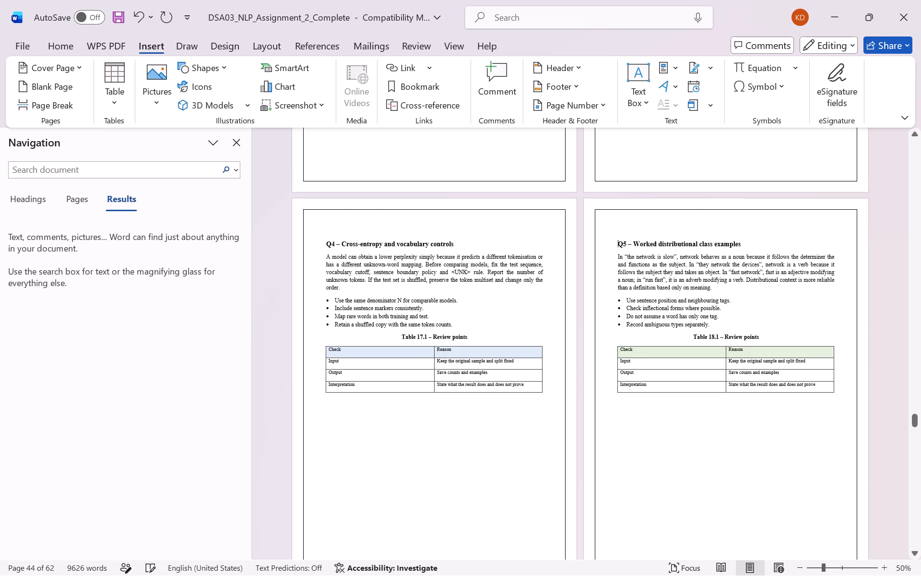
# Delete the blank pages directly before and after the "Q5 – Cohen's kappa calculation plan" page.
pyautogui.scroll(-3, 650, 318)
pyautogui.click(511, 344)
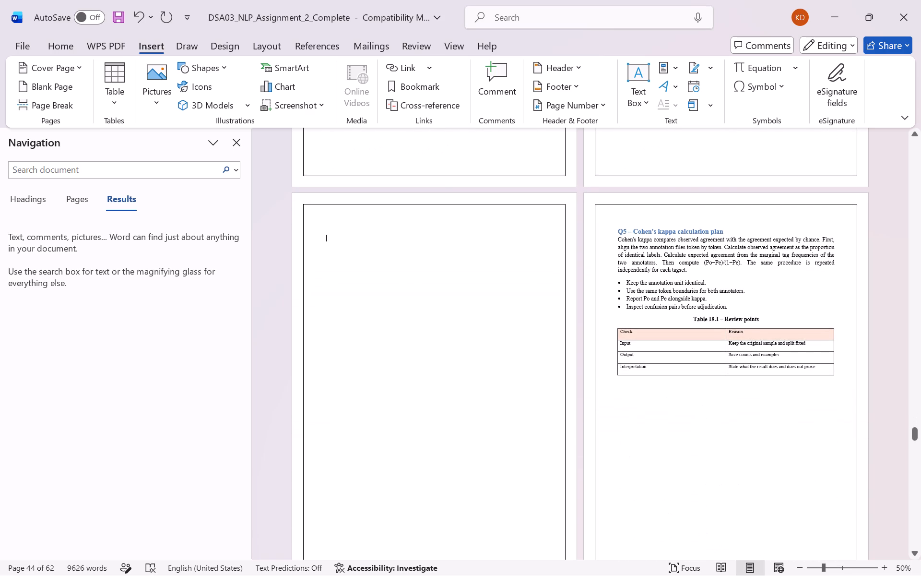
pyautogui.press('Delete')
pyautogui.click(643, 331)
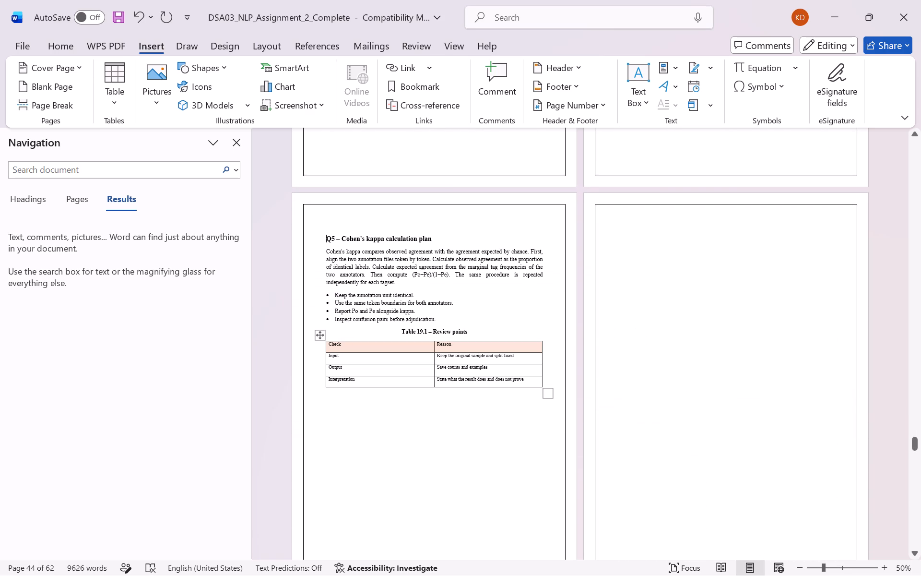
pyautogui.press('Delete')
# Delete the blank pages before the "Q6 – Unknown words and out-of-domain tests" and "Q7 – Worked transition-count comparison" headings.
pyautogui.scroll(-3, 643, 331)
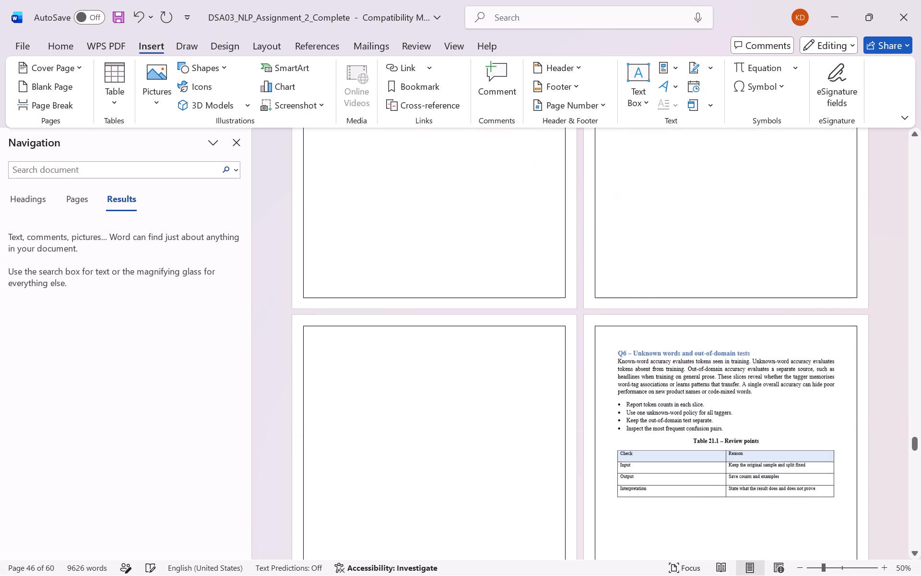
pyautogui.scroll(-5, 643, 331)
pyautogui.click(530, 360)
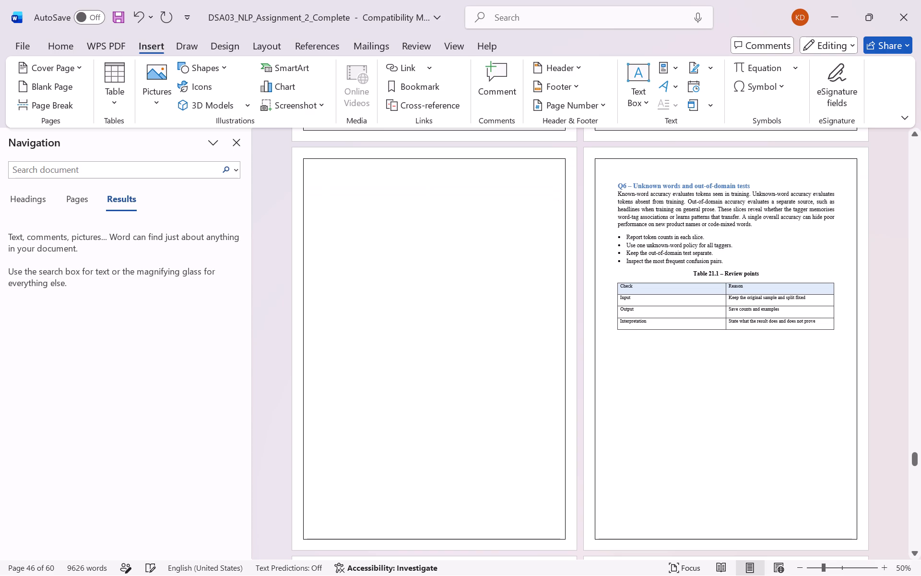
pyautogui.press('Delete')
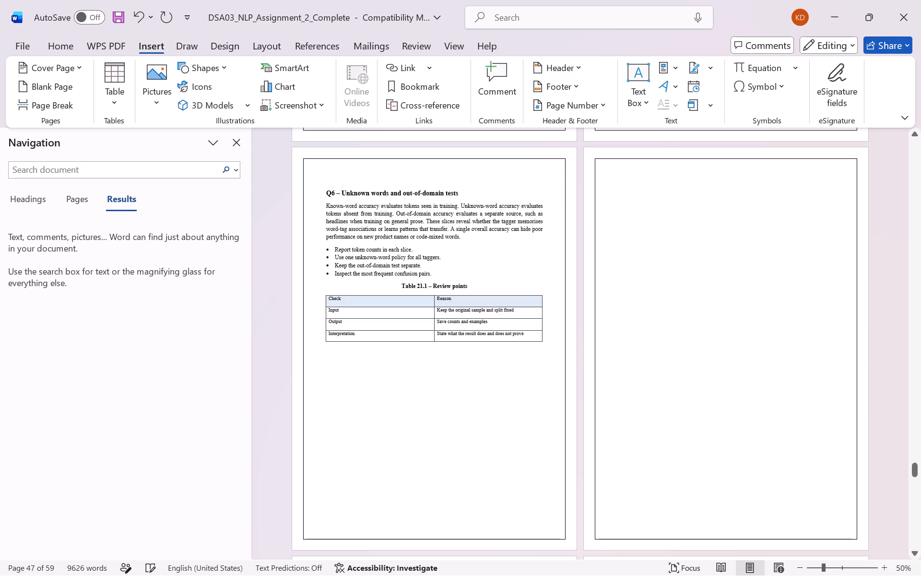
pyautogui.click(642, 335)
pyautogui.press('Delete')
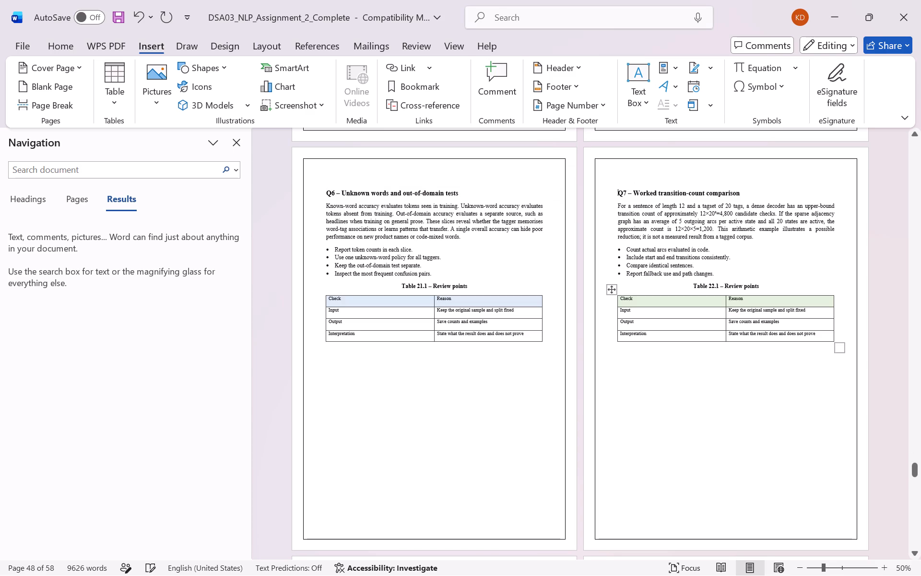
# Check the remaining pages through the final CONCLUSION page, and back up to EXPERIMENT REPRODUCIBILITY, for leftover blank pages or large gaps.
pyautogui.scroll(-4, 642, 335)
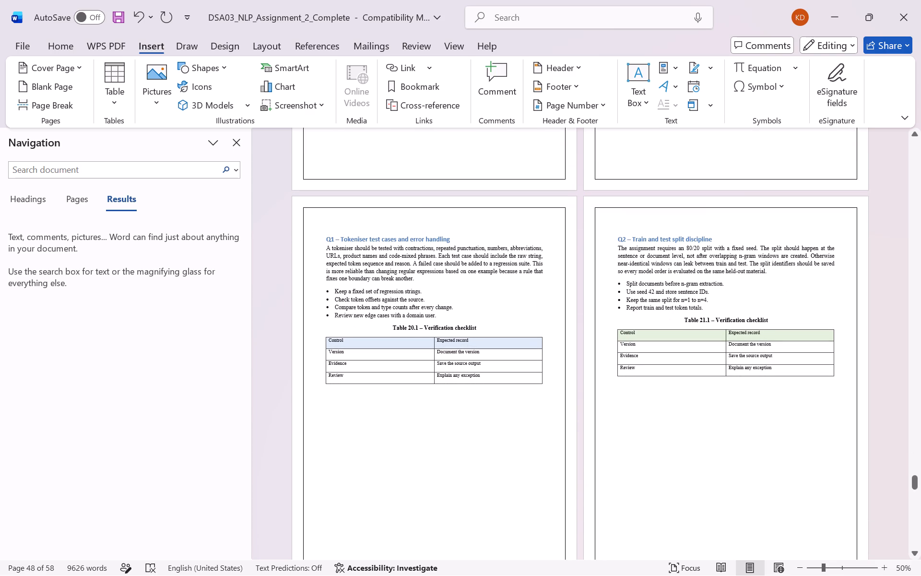
pyautogui.scroll(-8, 642, 335)
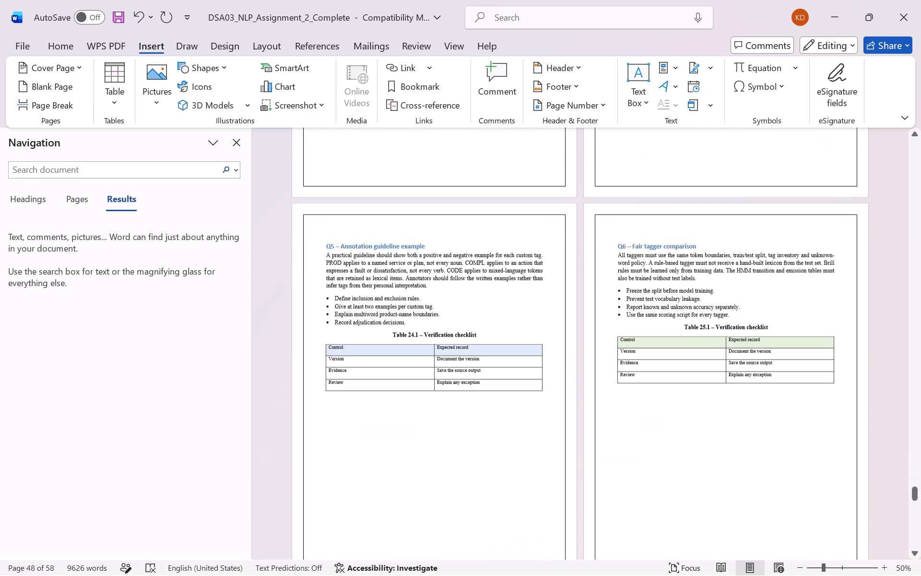
pyautogui.scroll(-6, 642, 335)
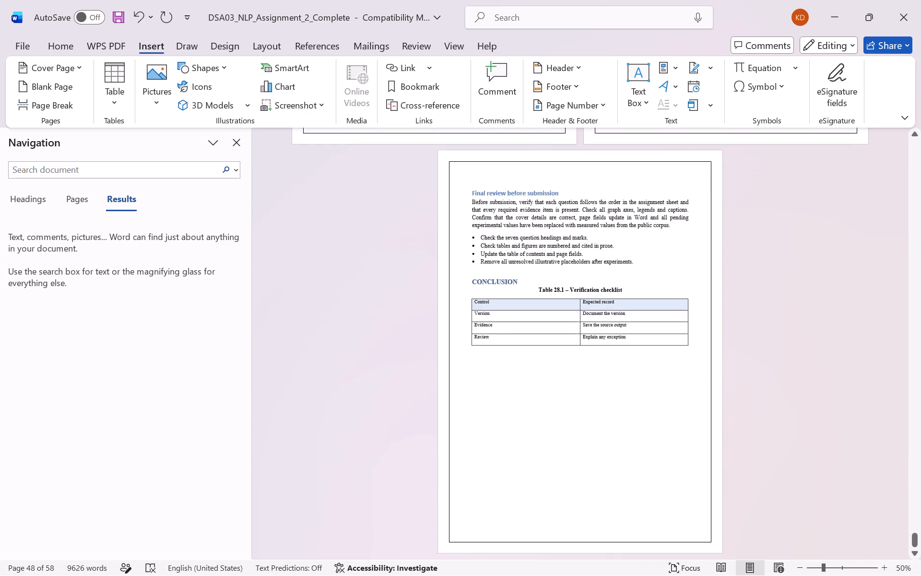
pyautogui.scroll(3, 642, 335)
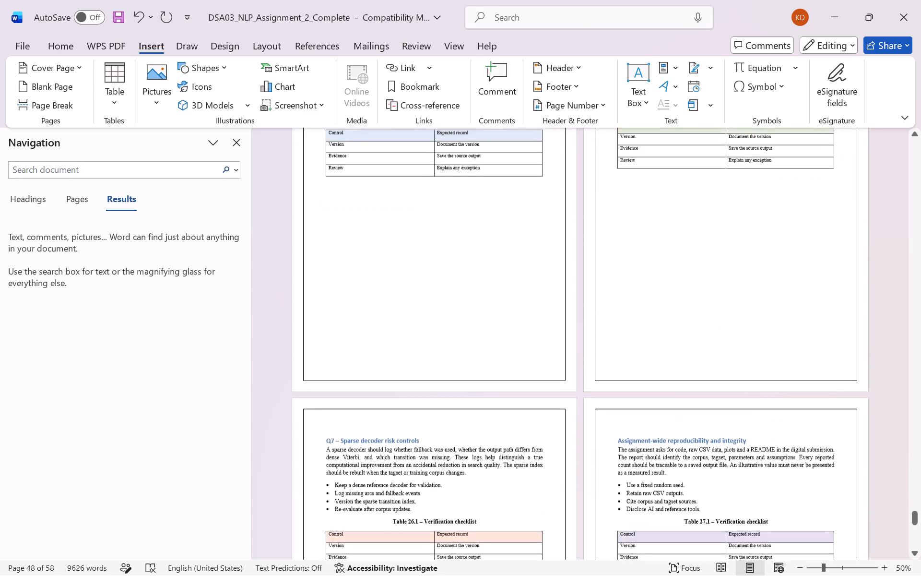
pyautogui.scroll(4, 642, 335)
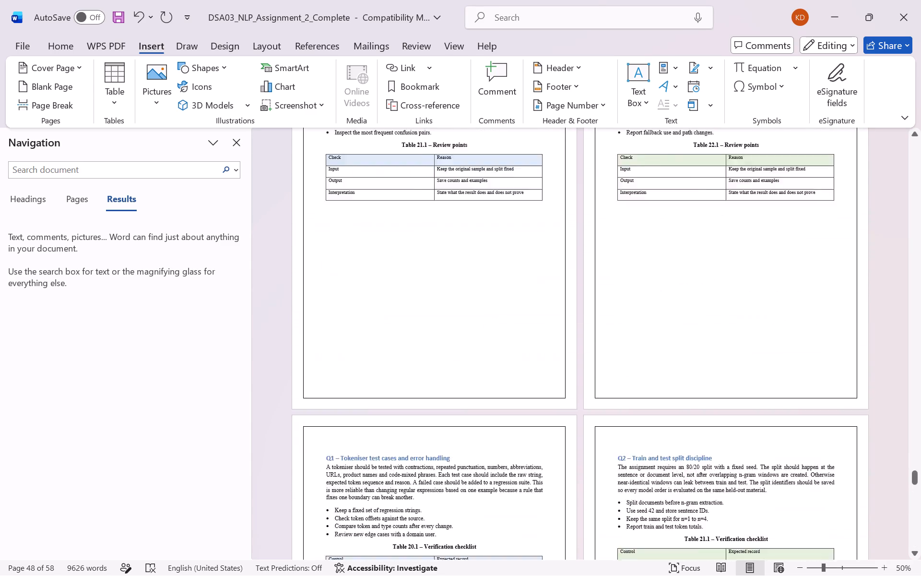
pyautogui.scroll(3, 642, 335)
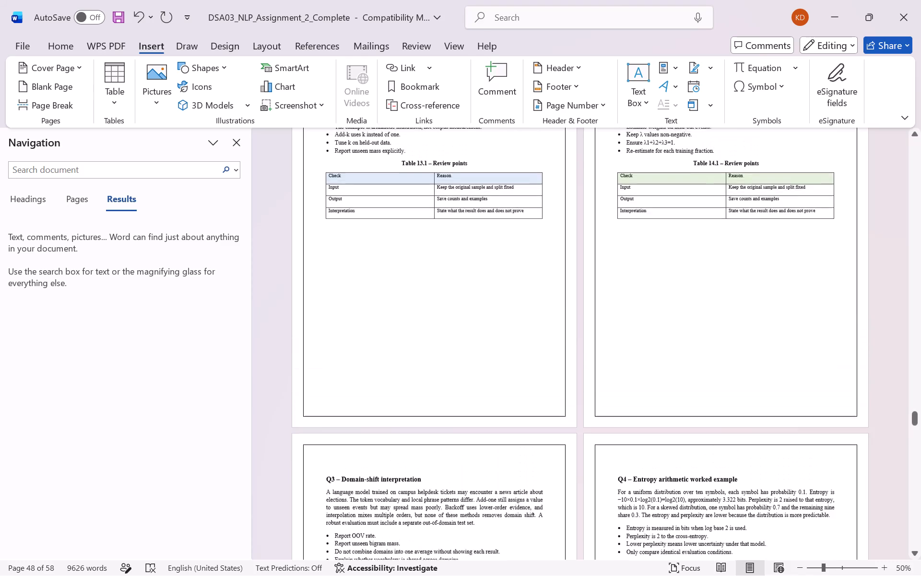
pyautogui.scroll(3, 642, 335)
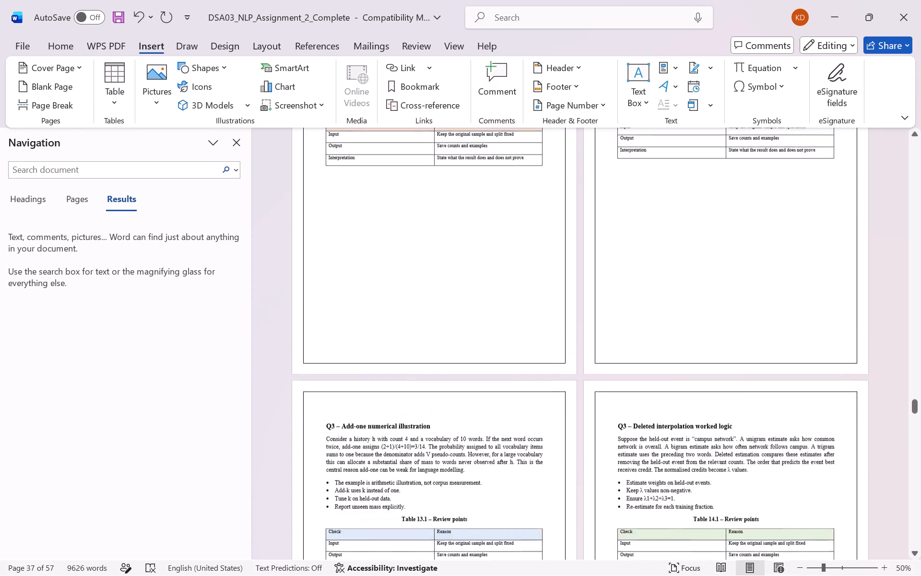
pyautogui.scroll(7, 642, 335)
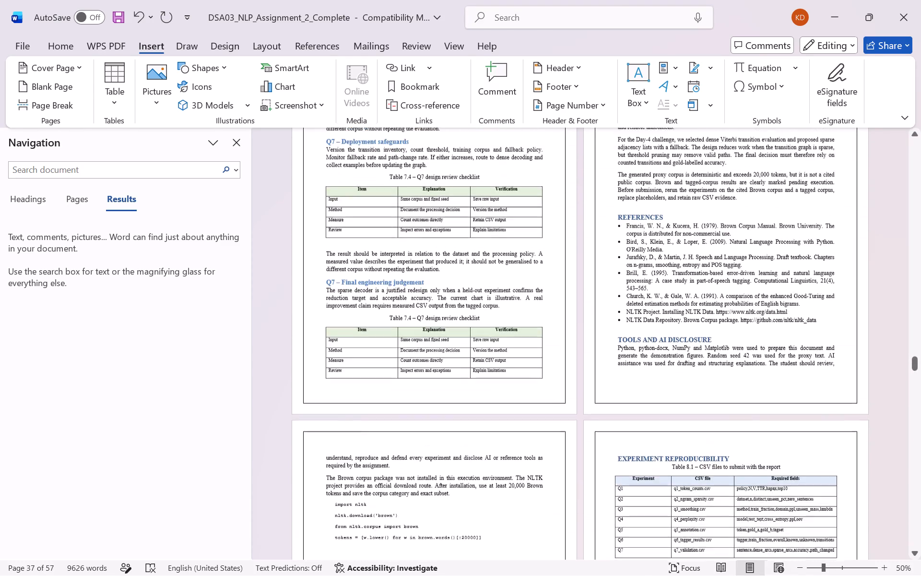
pyautogui.scroll(-5, 642, 335)
pyautogui.scroll(1, 642, 335)
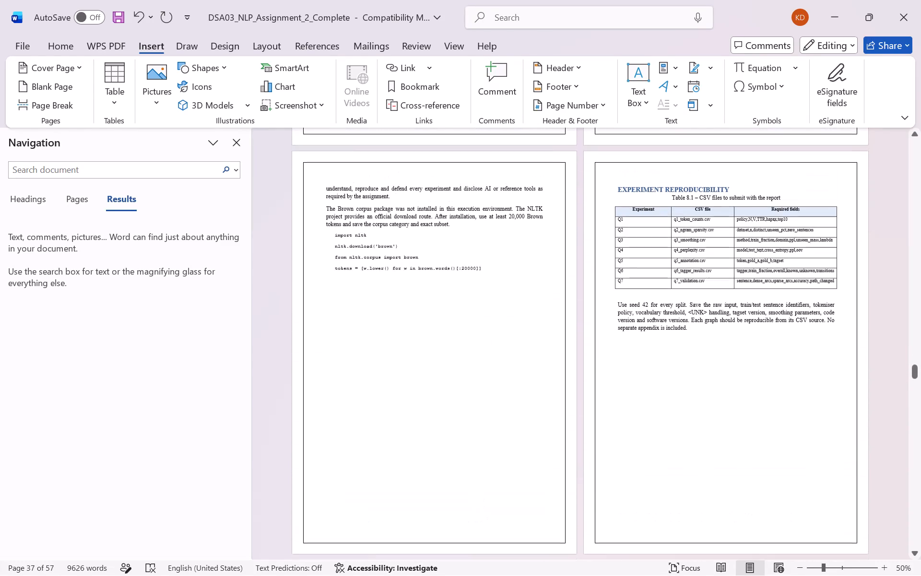
# Remove the page break before EXPERIMENT REPRODUCIBILITY so the section follows directly below the NLTK code lines.
pyautogui.click(611, 186)
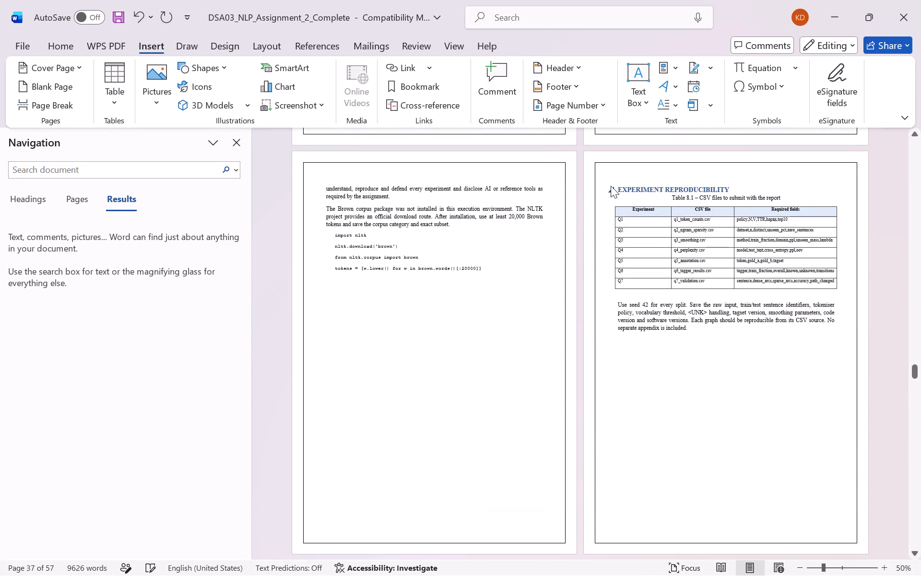
pyautogui.press('BackSpace')
pyautogui.press('BackSpace')
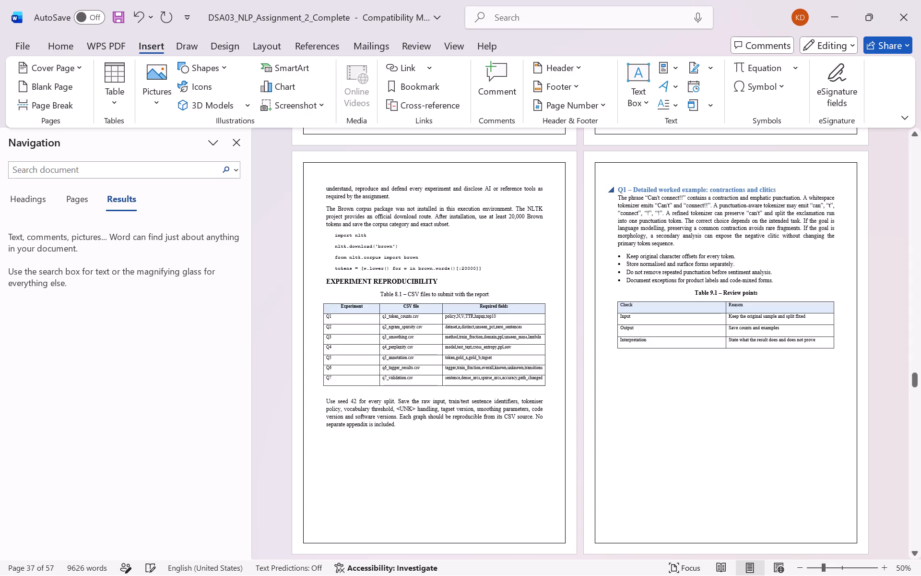
# Try to pull the "Q1 – Detailed worked example: contractions and clitics" section up below the EXPERIMENT REPRODUCIBILITY text.
pyautogui.click(620, 184)
pyautogui.press('BackSpace')
pyautogui.press('BackSpace')
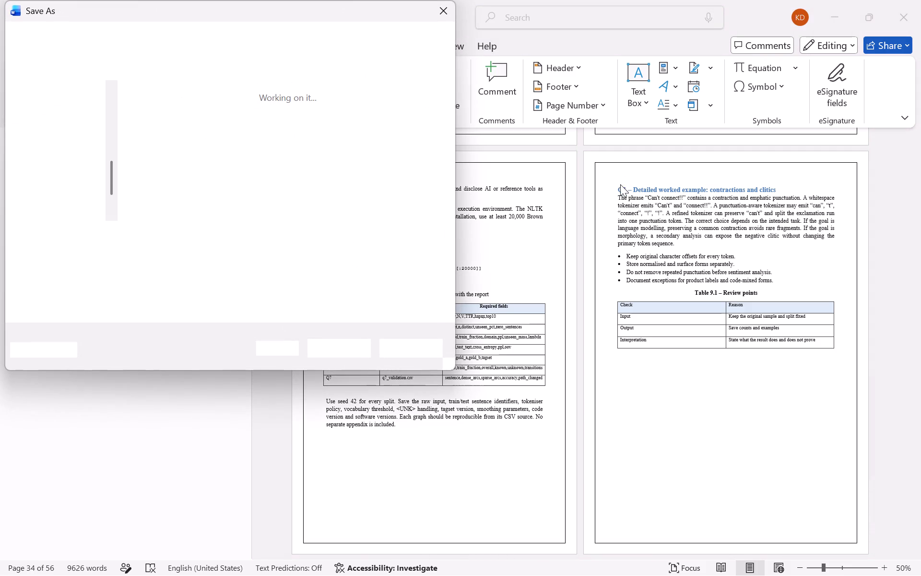
pyautogui.click(436, 19)
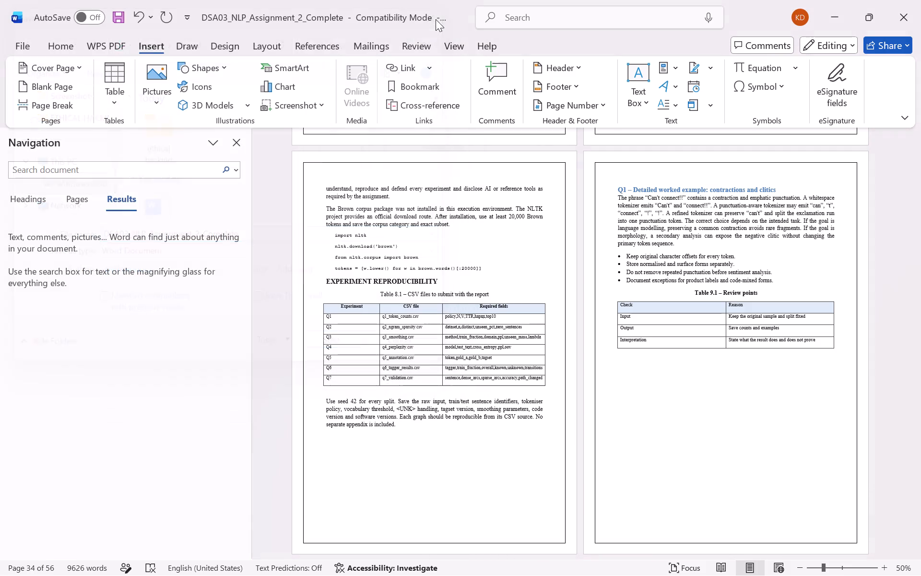
pyautogui.press('BackSpace')
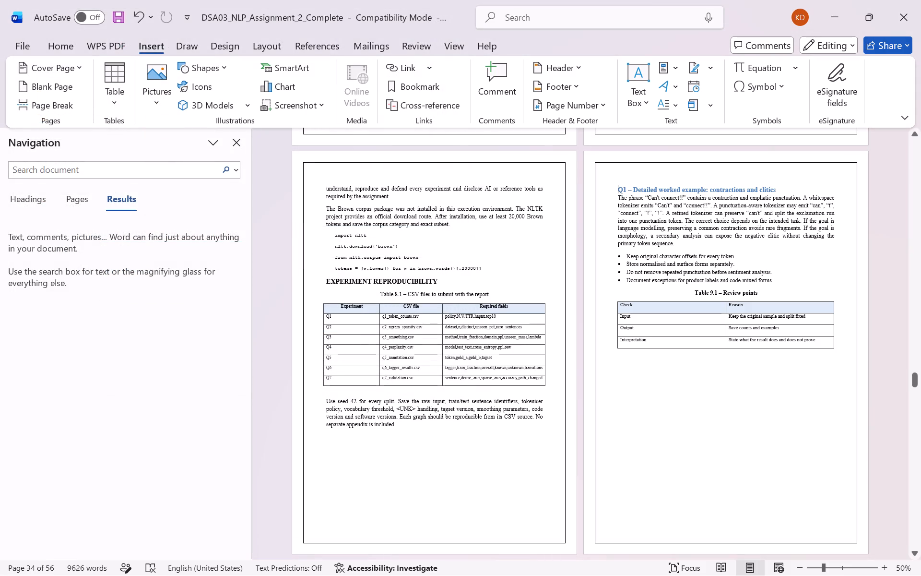
# Remove the extra space above the "Q2 – Worked chain-rule example" heading and try to pull it up below Table 10.1.
pyautogui.scroll(-3, 573, 336)
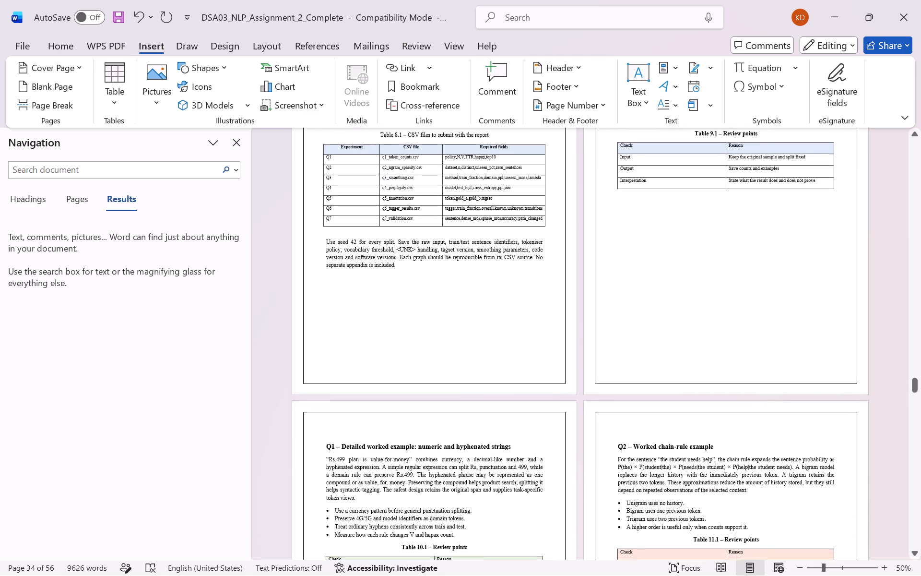
pyautogui.scroll(-3, 573, 336)
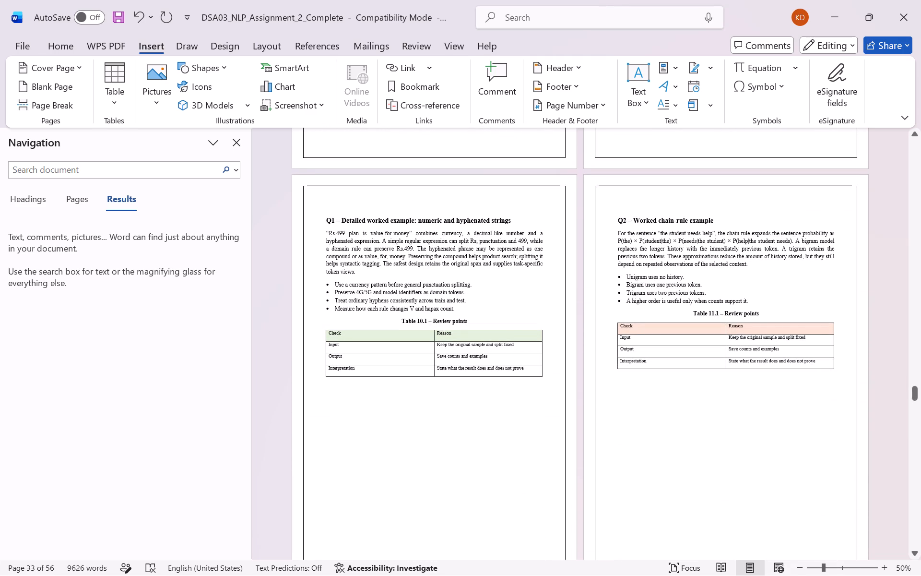
pyautogui.click(618, 225)
pyautogui.press('BackSpace')
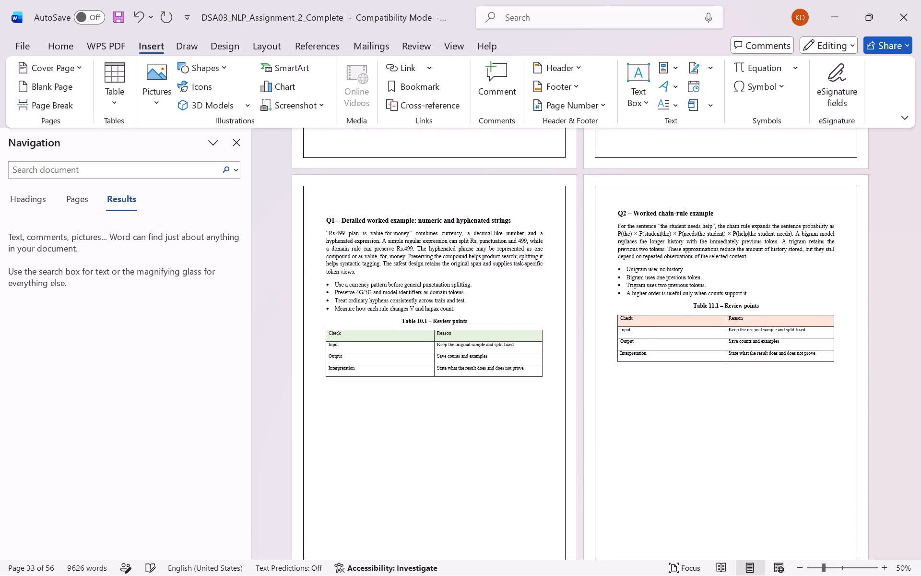
pyautogui.press('BackSpace')
pyautogui.press('BackSpace')
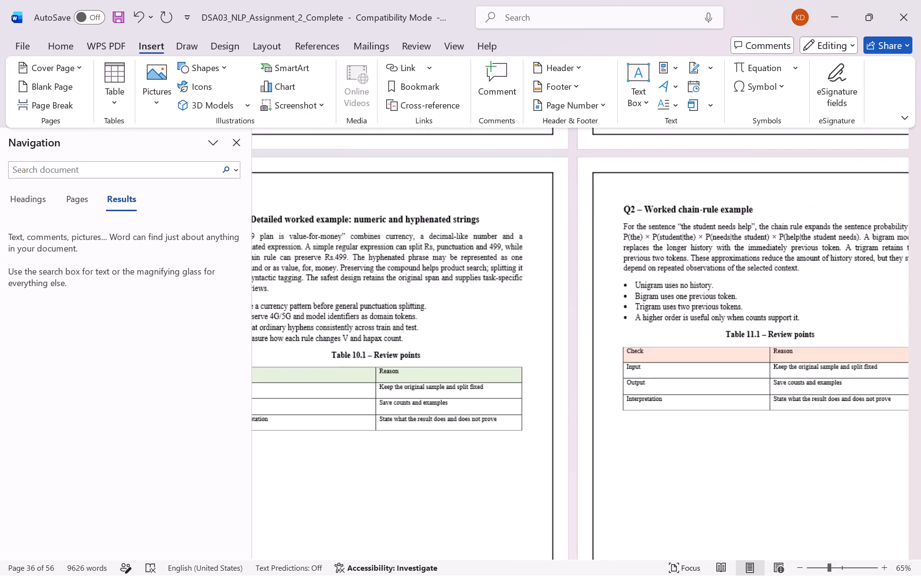
pyautogui.scroll(5, 613, 239)
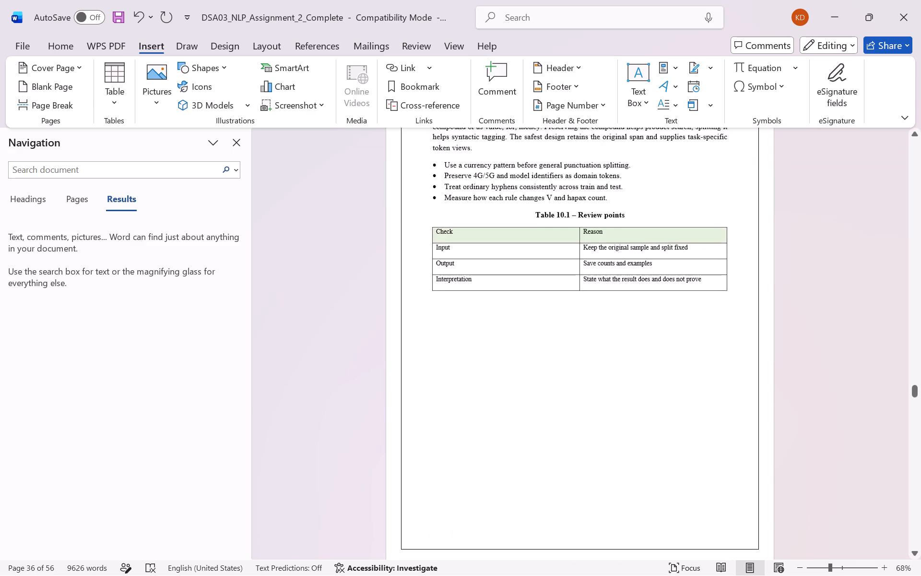
pyautogui.press('BackSpace')
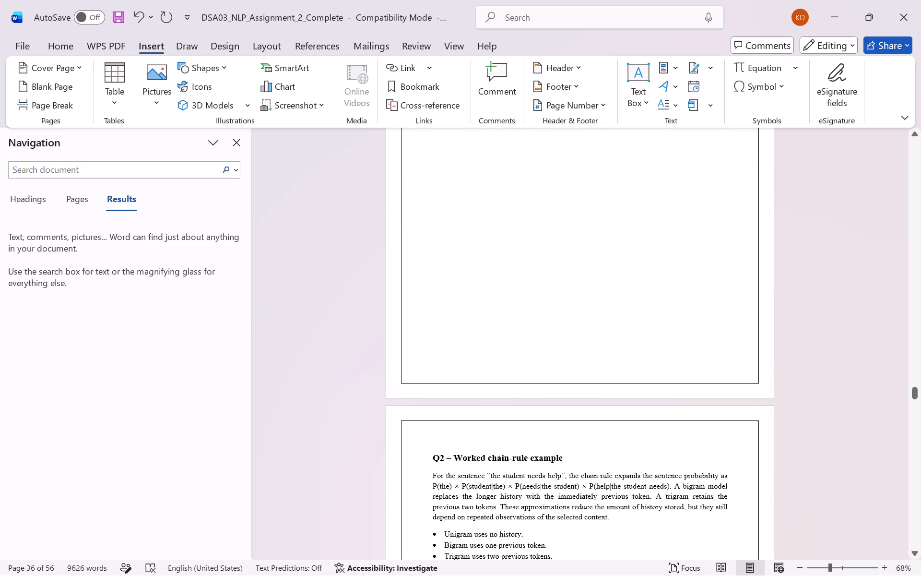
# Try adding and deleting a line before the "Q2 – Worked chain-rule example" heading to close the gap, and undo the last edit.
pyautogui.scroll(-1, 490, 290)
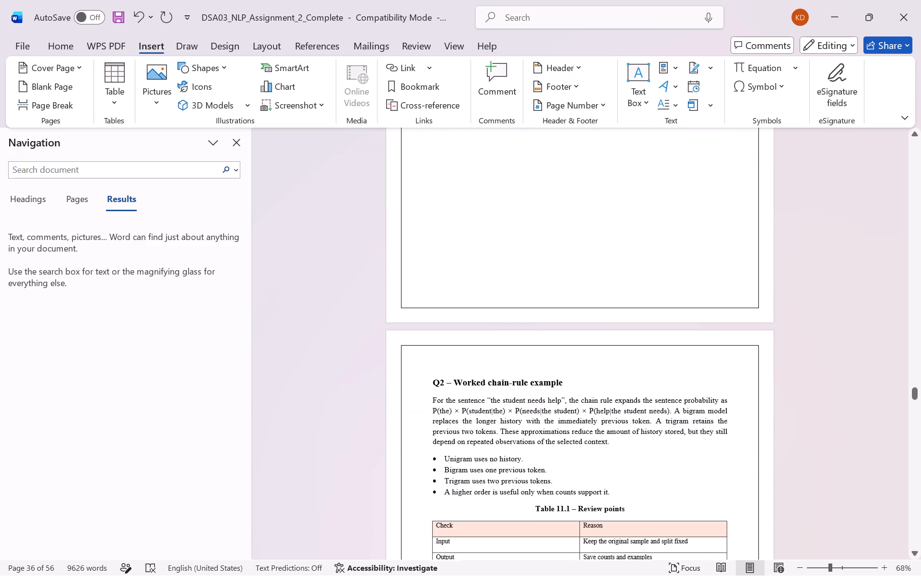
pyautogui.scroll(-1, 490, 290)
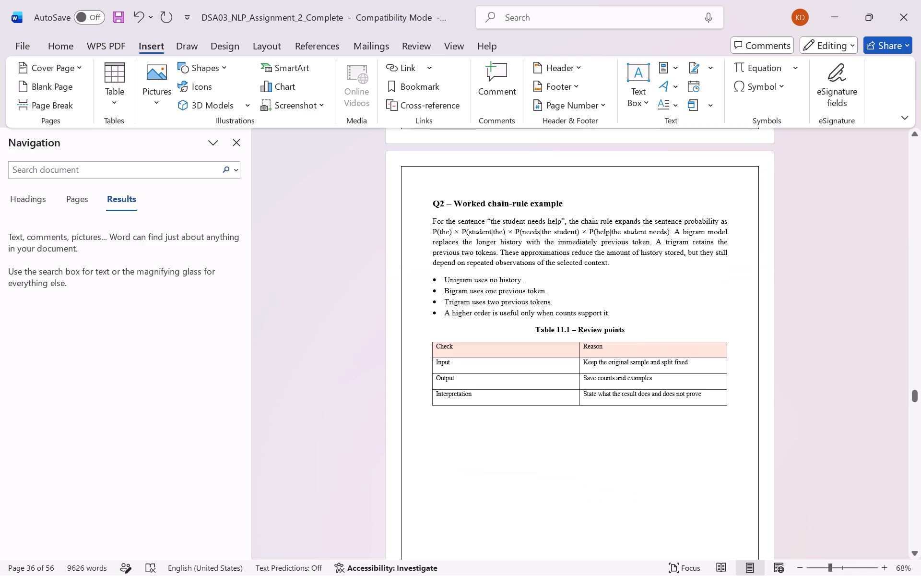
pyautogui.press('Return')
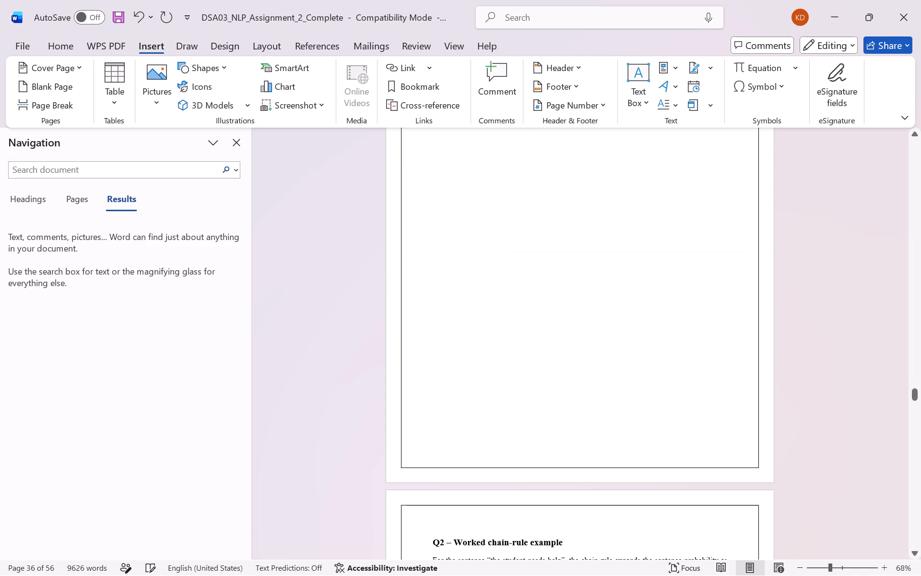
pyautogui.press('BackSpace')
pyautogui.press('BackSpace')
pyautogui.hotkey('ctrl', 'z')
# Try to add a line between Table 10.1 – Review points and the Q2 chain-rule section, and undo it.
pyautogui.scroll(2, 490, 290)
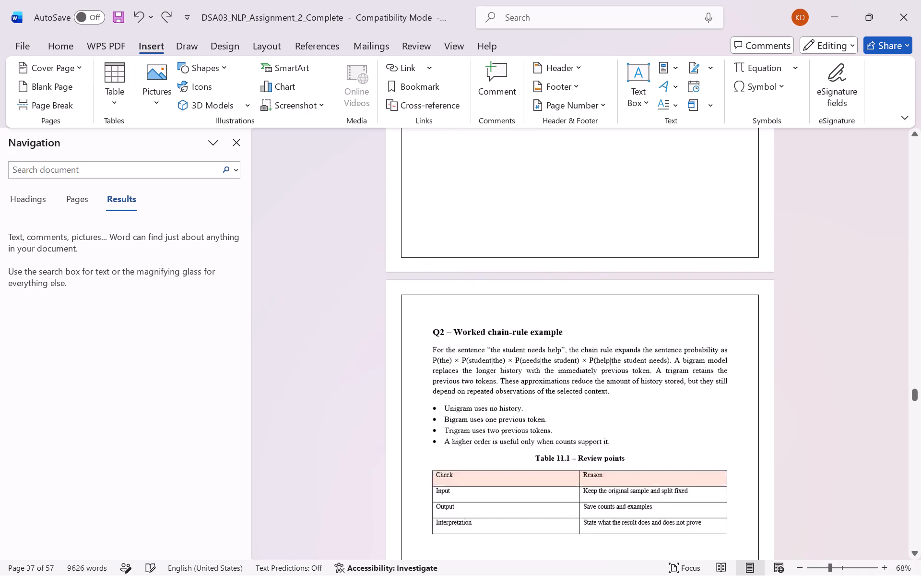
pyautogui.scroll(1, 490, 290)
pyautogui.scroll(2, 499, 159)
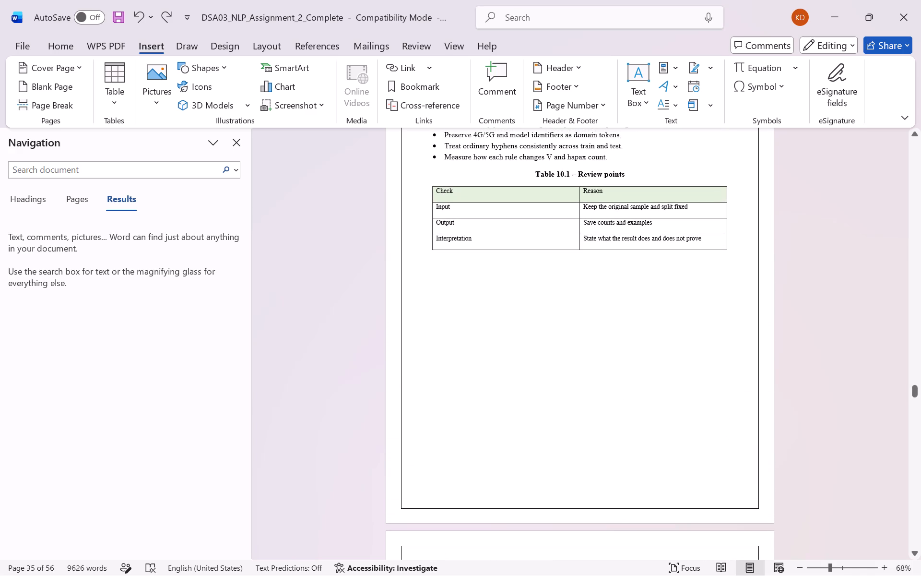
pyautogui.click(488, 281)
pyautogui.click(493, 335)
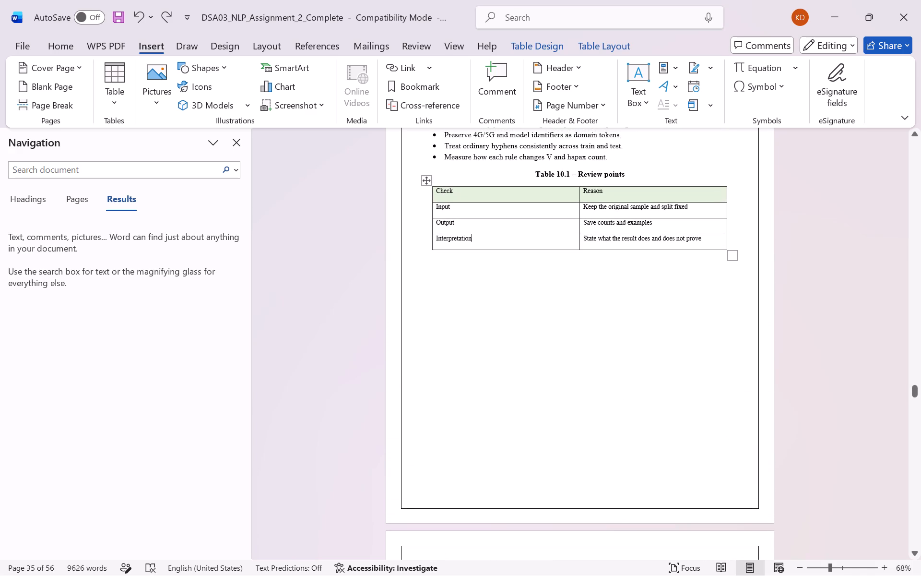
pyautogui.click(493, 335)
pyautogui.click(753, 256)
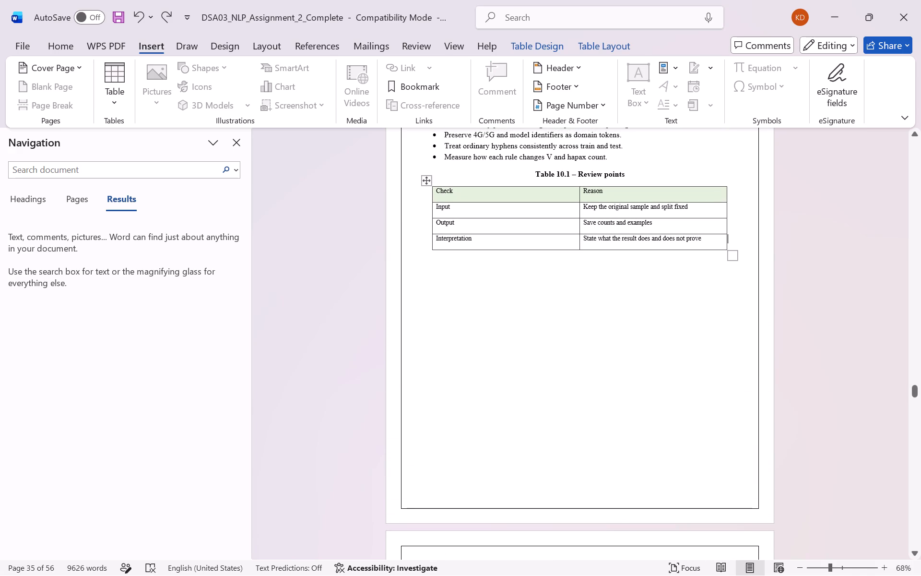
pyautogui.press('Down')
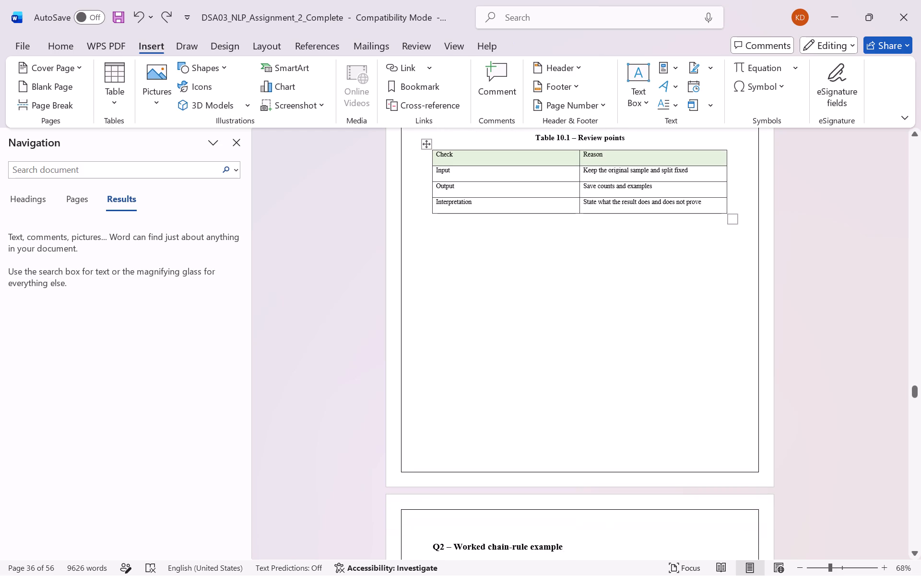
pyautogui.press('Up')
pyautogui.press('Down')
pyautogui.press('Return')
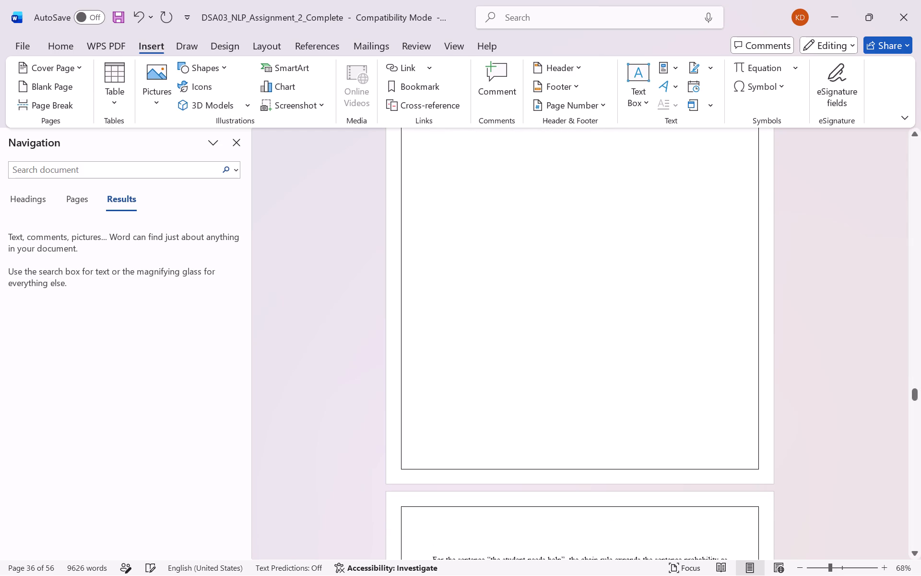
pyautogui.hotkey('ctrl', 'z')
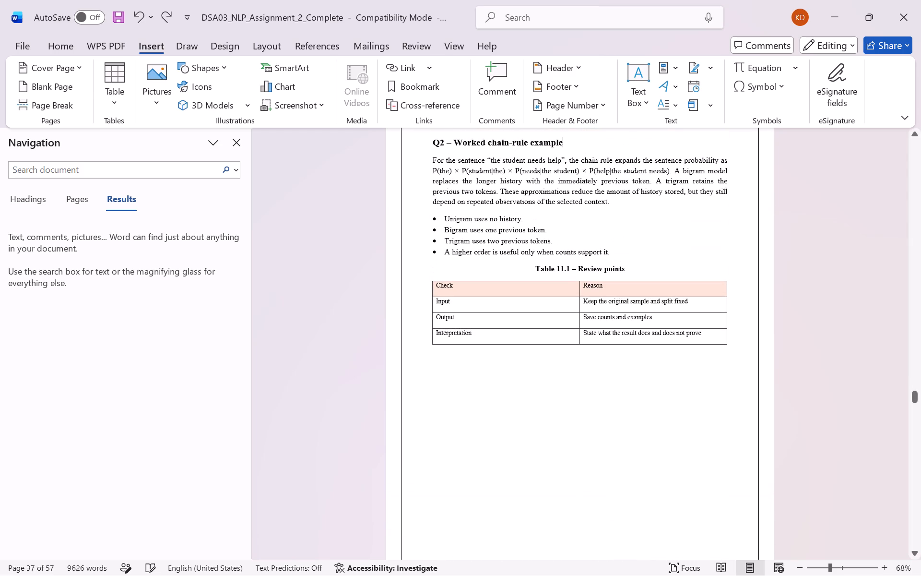
# Check the pages from "Q2 – Worked chain-rule example" through the final CONCLUSION, and back up to REFERENCES, for remaining large gaps.
pyautogui.scroll(-11, 600, 389)
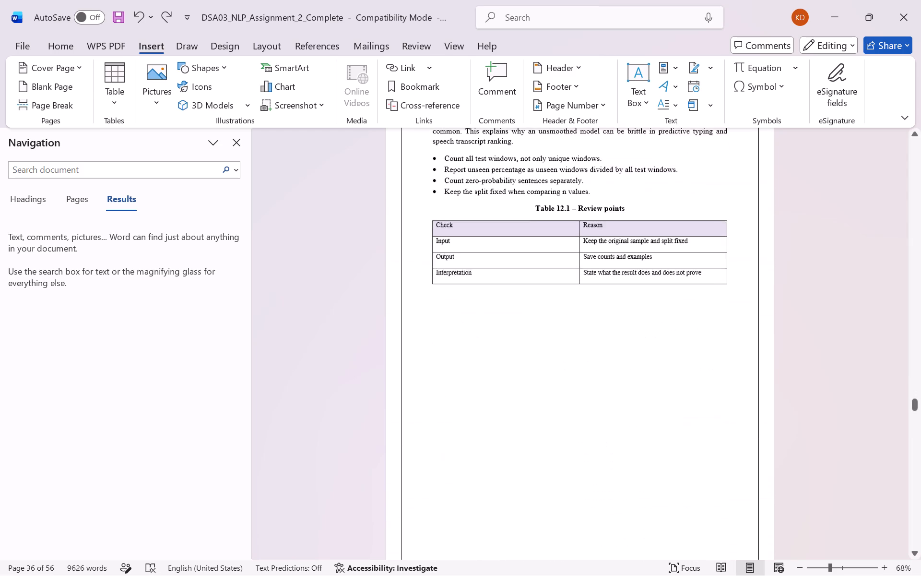
pyautogui.scroll(-20, 600, 389)
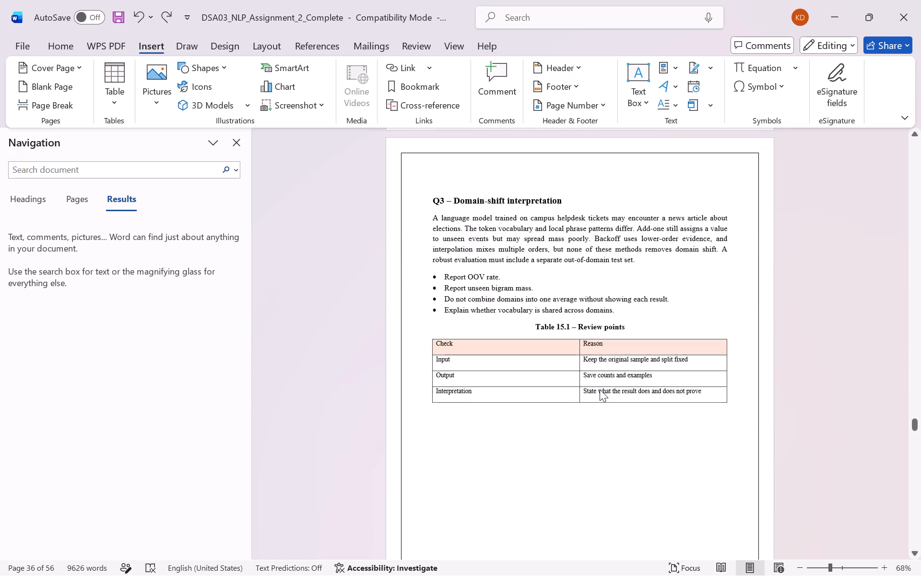
pyautogui.scroll(-18, 600, 389)
pyautogui.scroll(2, 600, 389)
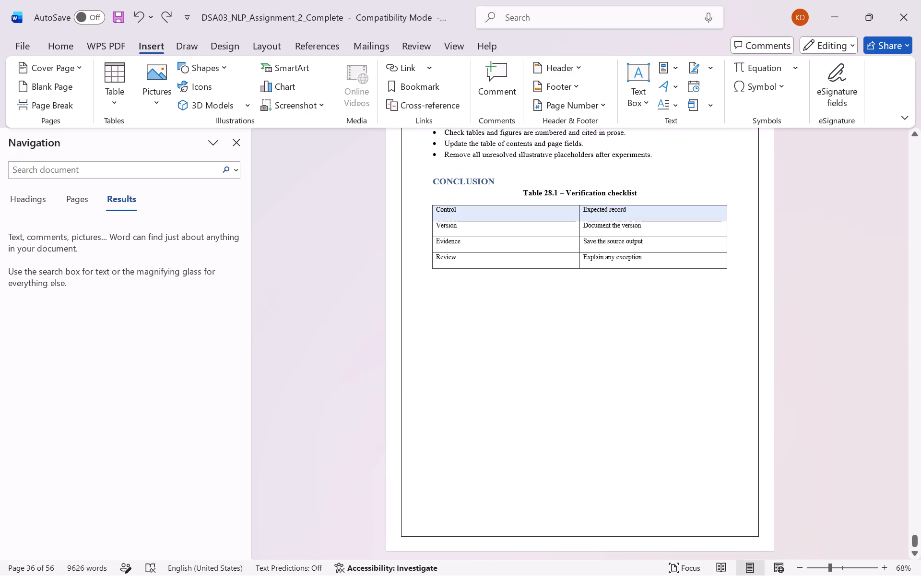
pyautogui.scroll(8, 544, 360)
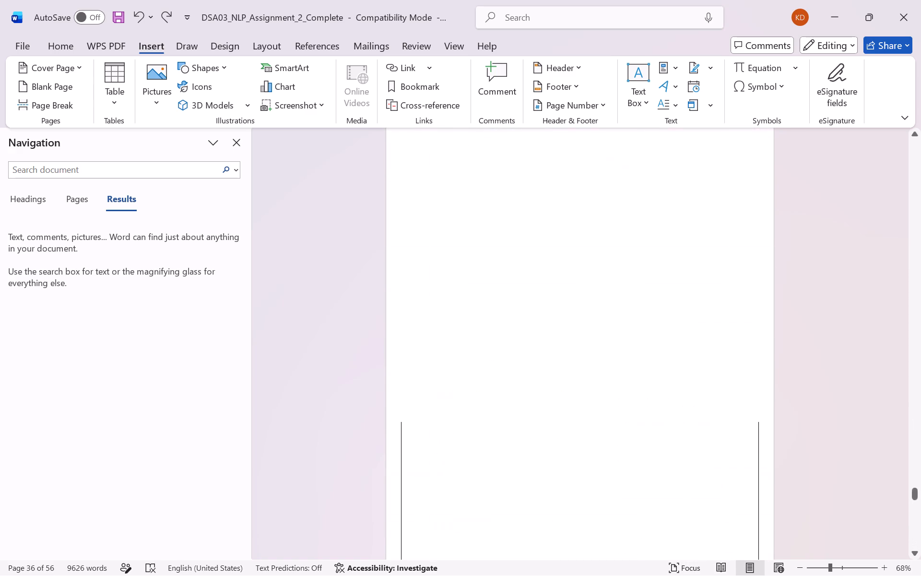
pyautogui.scroll(13, 544, 360)
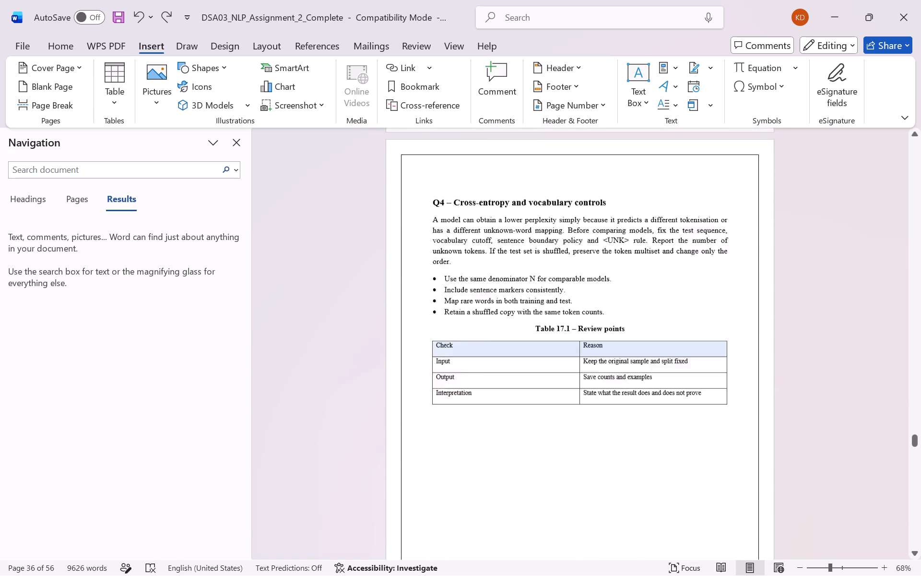
pyautogui.scroll(5, 544, 360)
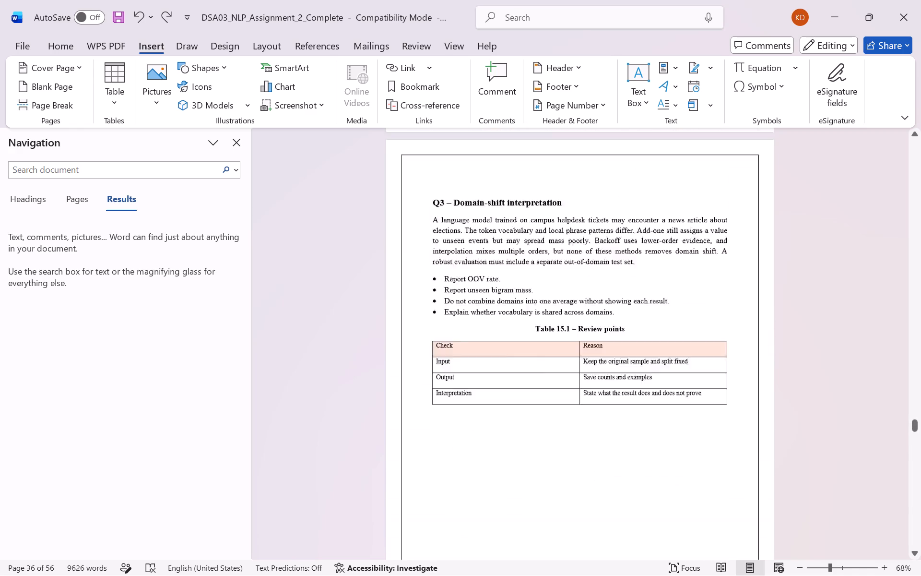
pyautogui.scroll(4, 544, 360)
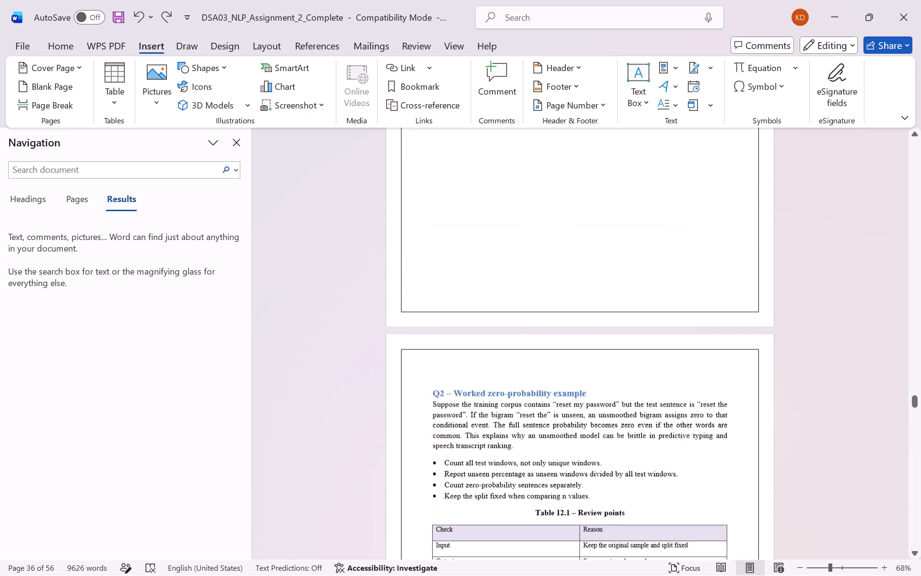
pyautogui.scroll(4, 544, 360)
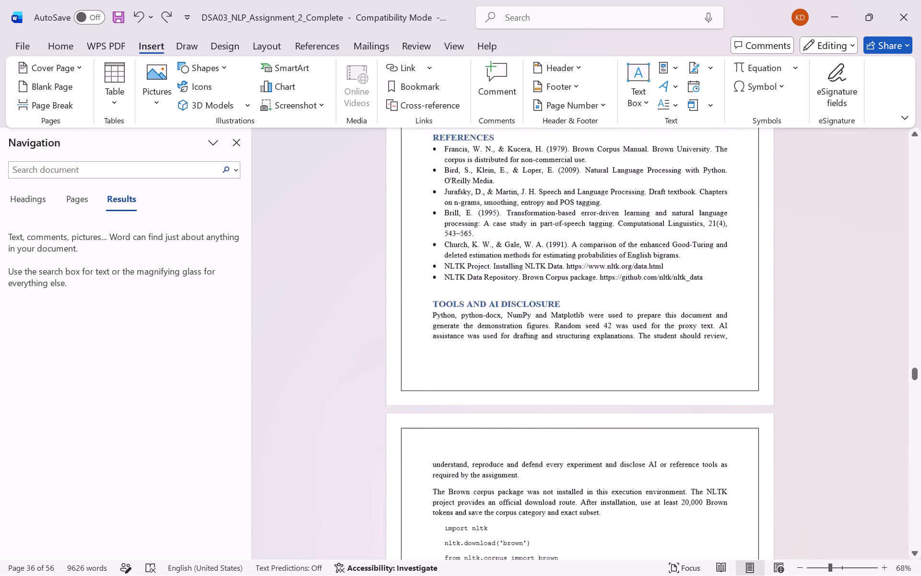
# Examine the layout from "Q7 – Final engineering judgement" to REFERENCES and TOOLS AND AI DISCLOSURE for gaps.
pyautogui.scroll(1, 544, 360)
pyautogui.scroll(-3, 544, 360)
pyautogui.scroll(1, 544, 360)
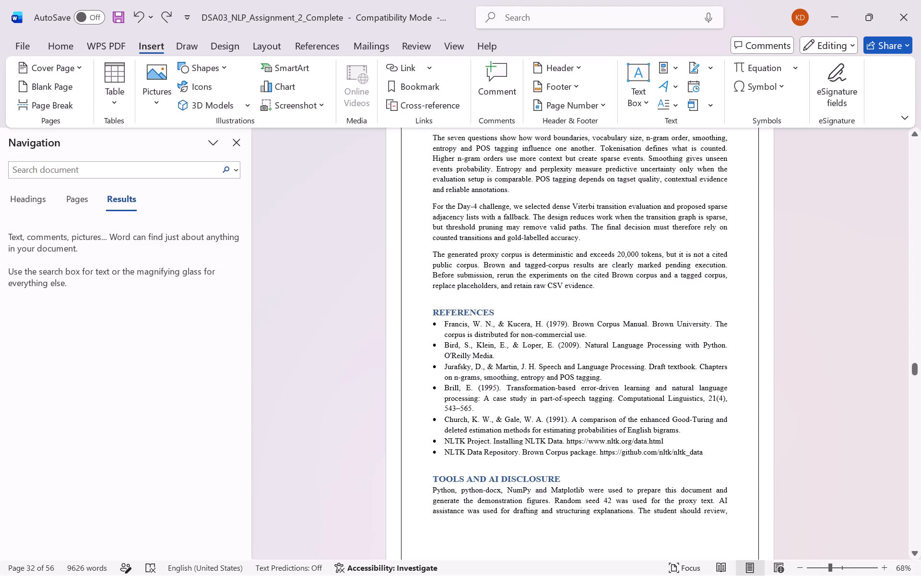
pyautogui.scroll(2, 434, 312)
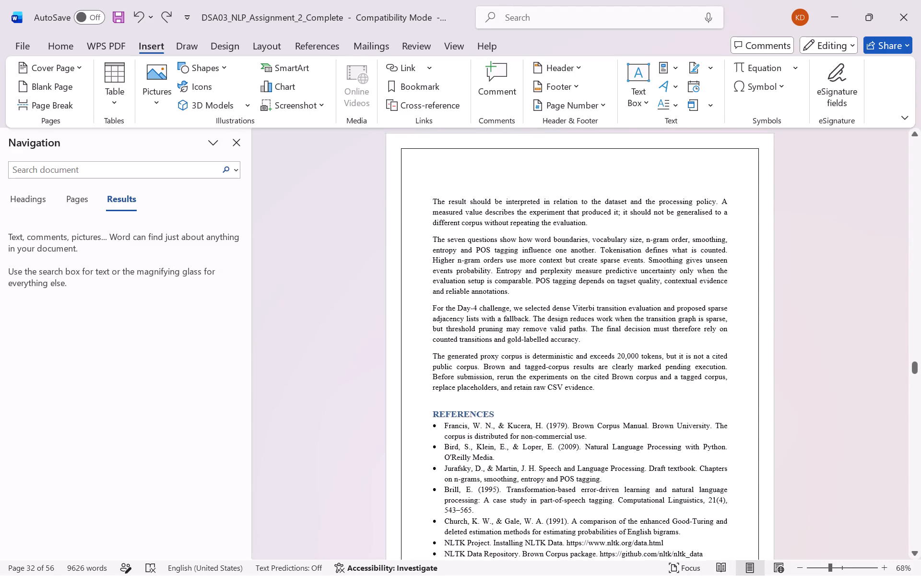
pyautogui.scroll(1, 434, 312)
pyautogui.scroll(-2, 434, 312)
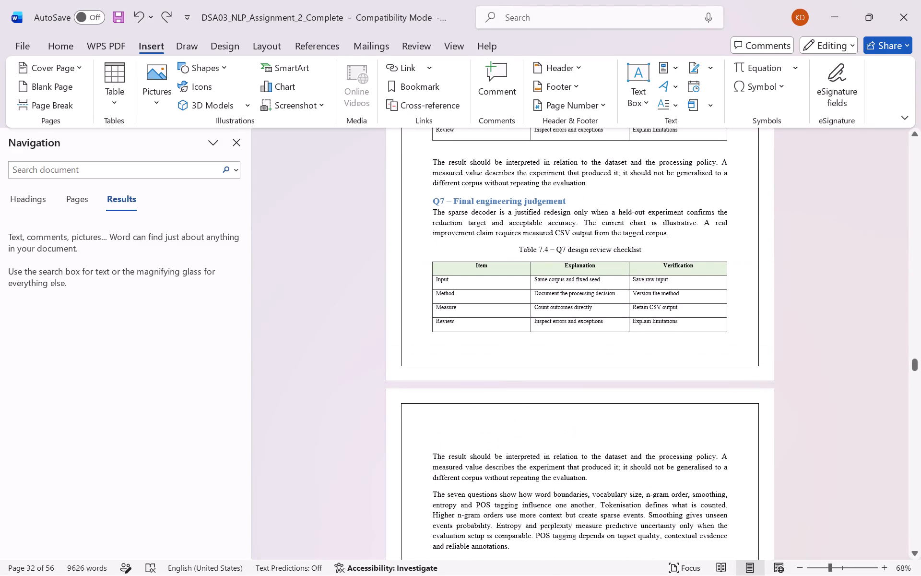
pyautogui.scroll(-1, 434, 312)
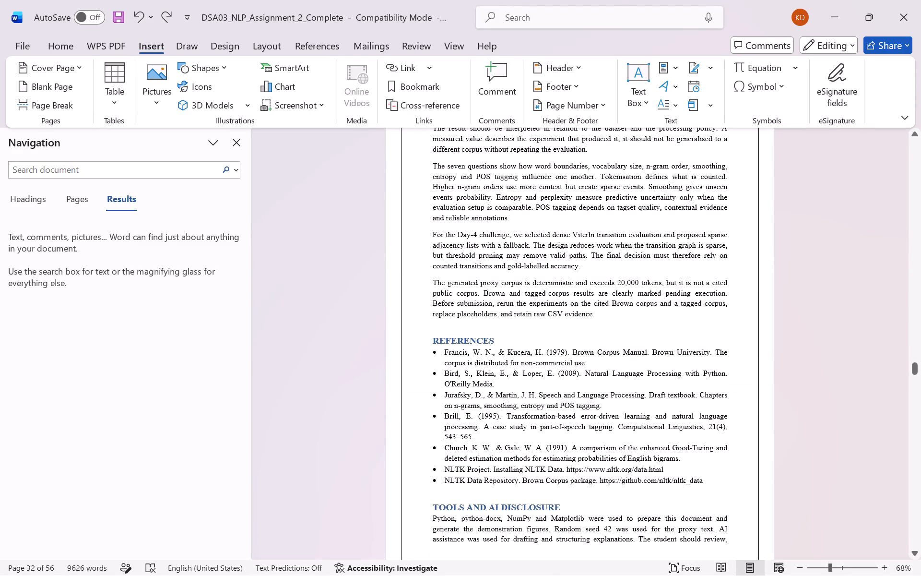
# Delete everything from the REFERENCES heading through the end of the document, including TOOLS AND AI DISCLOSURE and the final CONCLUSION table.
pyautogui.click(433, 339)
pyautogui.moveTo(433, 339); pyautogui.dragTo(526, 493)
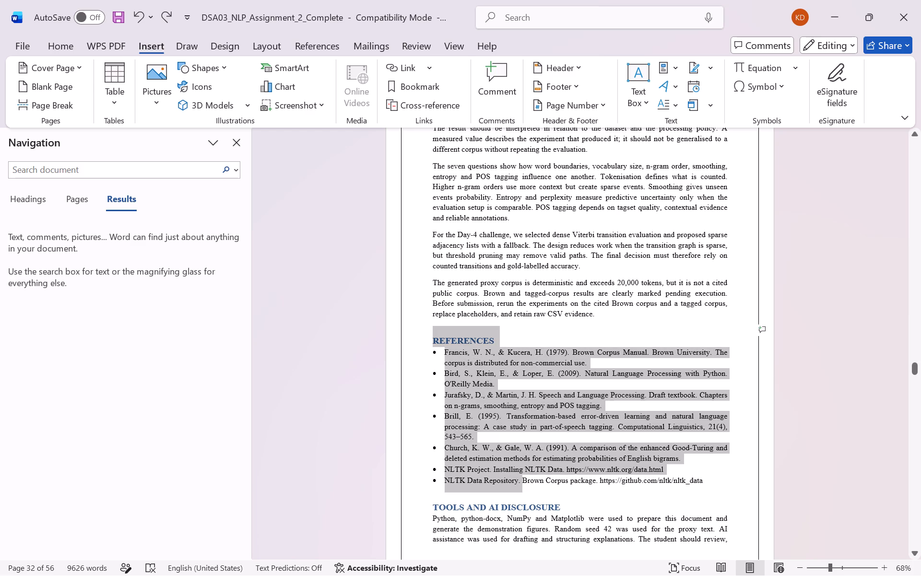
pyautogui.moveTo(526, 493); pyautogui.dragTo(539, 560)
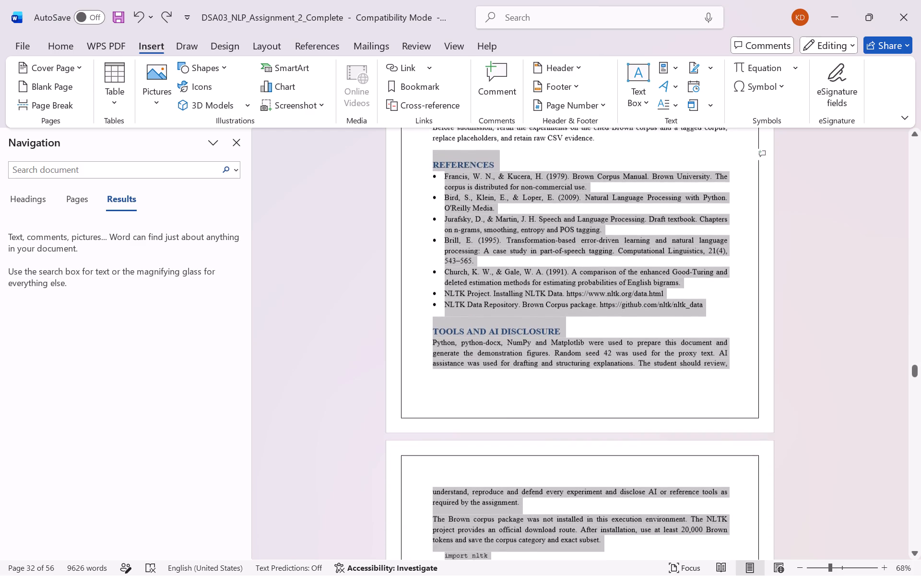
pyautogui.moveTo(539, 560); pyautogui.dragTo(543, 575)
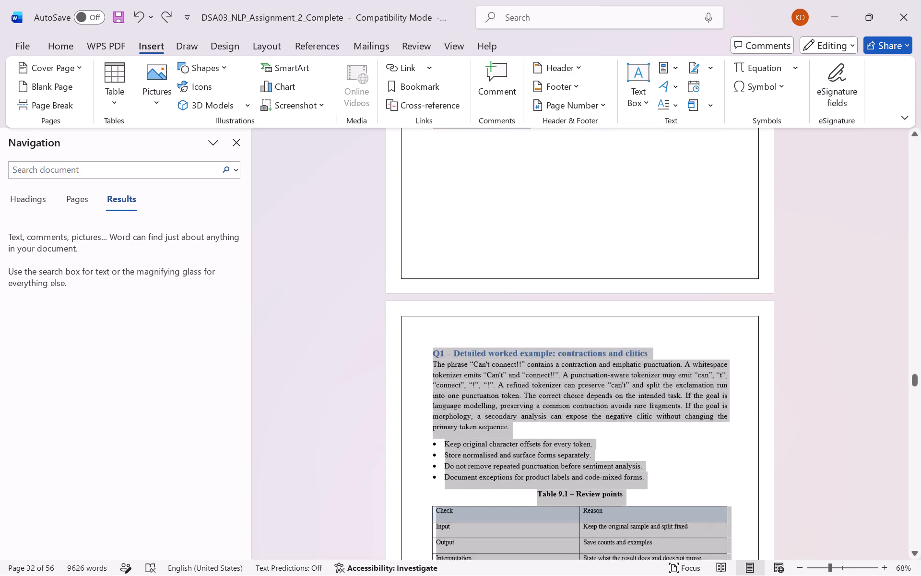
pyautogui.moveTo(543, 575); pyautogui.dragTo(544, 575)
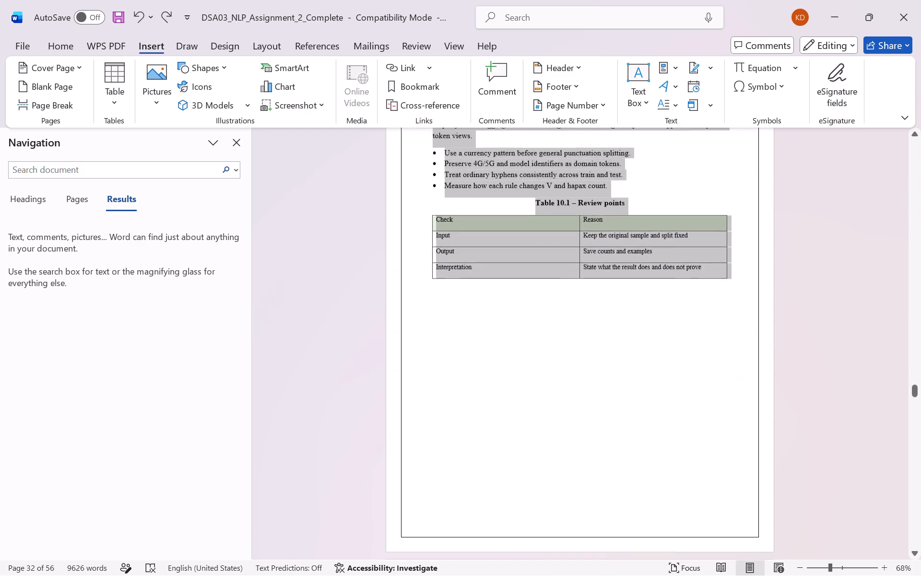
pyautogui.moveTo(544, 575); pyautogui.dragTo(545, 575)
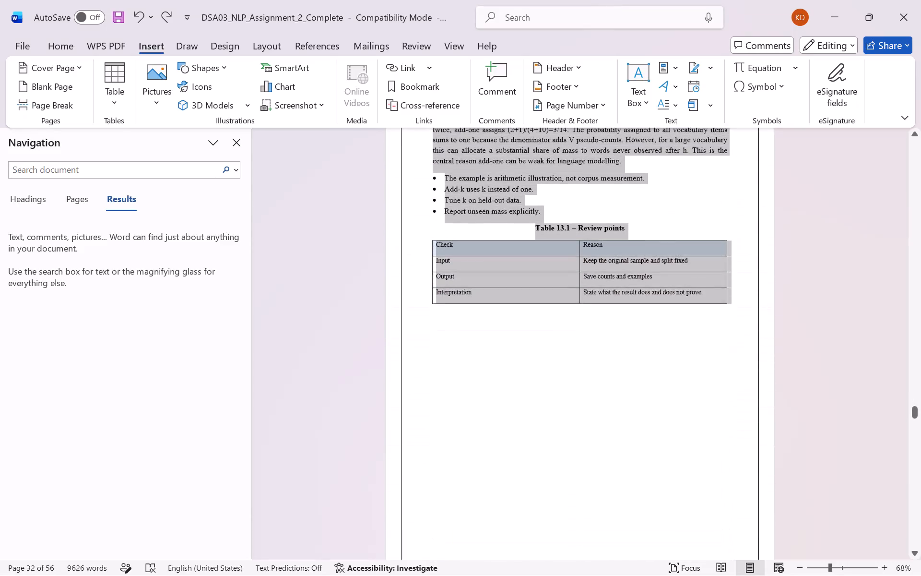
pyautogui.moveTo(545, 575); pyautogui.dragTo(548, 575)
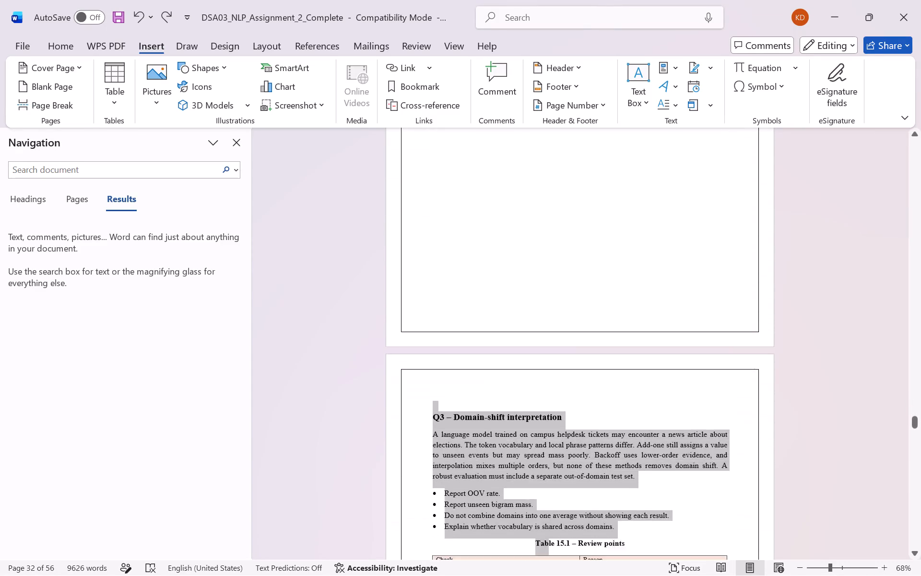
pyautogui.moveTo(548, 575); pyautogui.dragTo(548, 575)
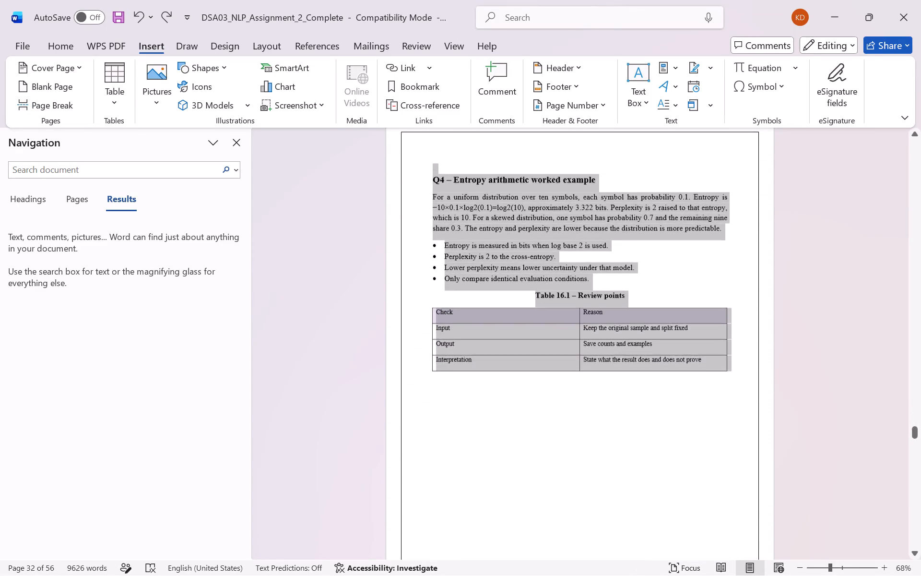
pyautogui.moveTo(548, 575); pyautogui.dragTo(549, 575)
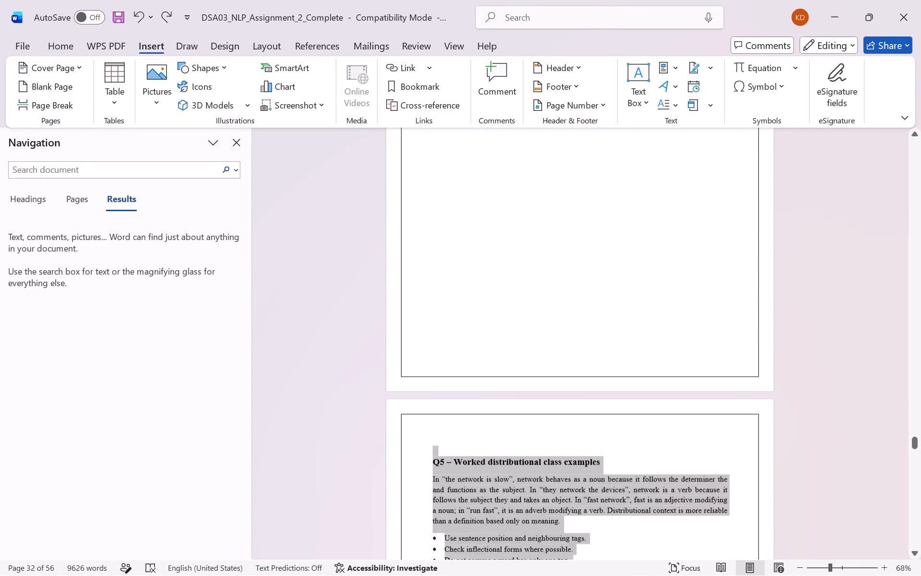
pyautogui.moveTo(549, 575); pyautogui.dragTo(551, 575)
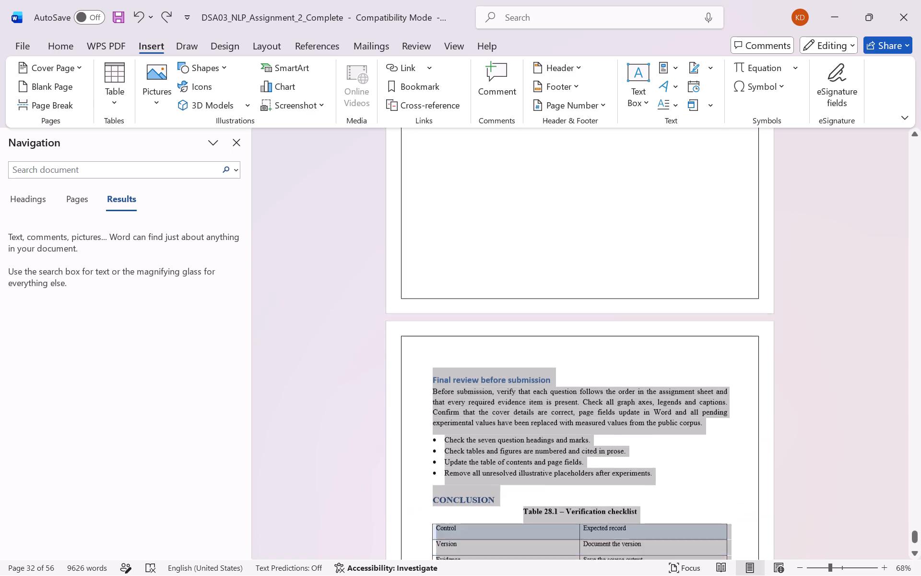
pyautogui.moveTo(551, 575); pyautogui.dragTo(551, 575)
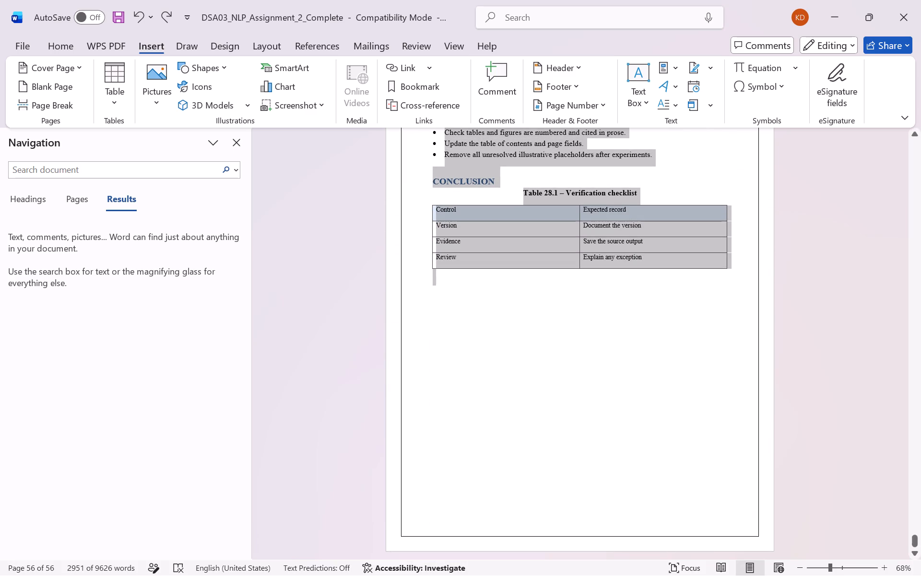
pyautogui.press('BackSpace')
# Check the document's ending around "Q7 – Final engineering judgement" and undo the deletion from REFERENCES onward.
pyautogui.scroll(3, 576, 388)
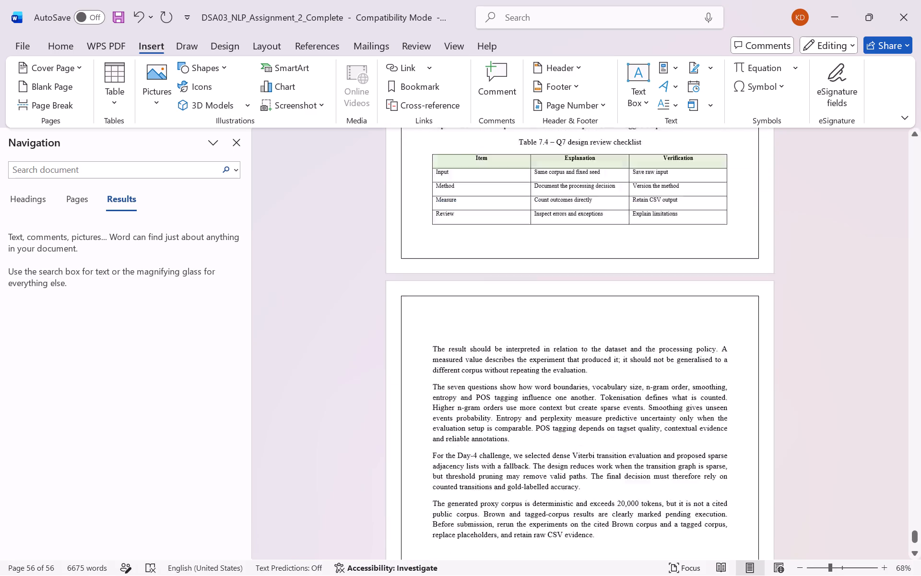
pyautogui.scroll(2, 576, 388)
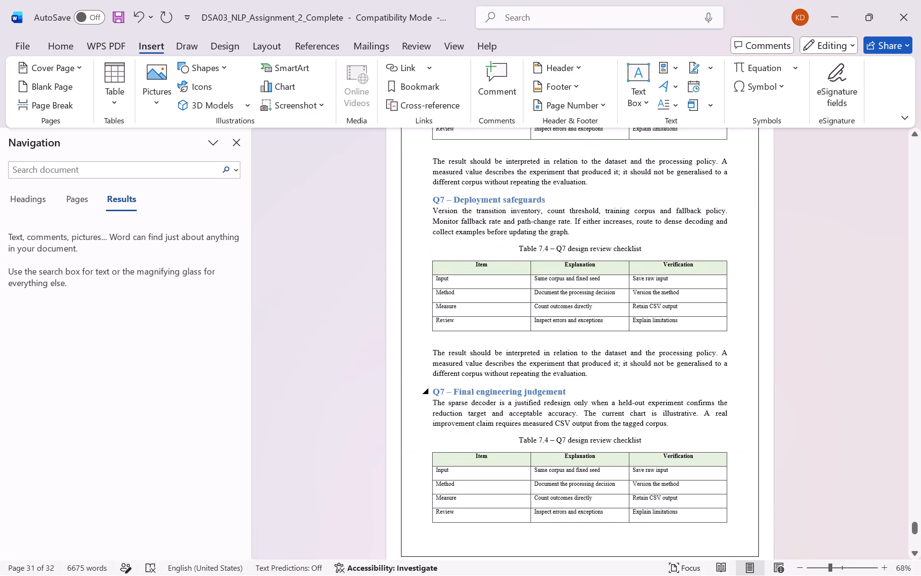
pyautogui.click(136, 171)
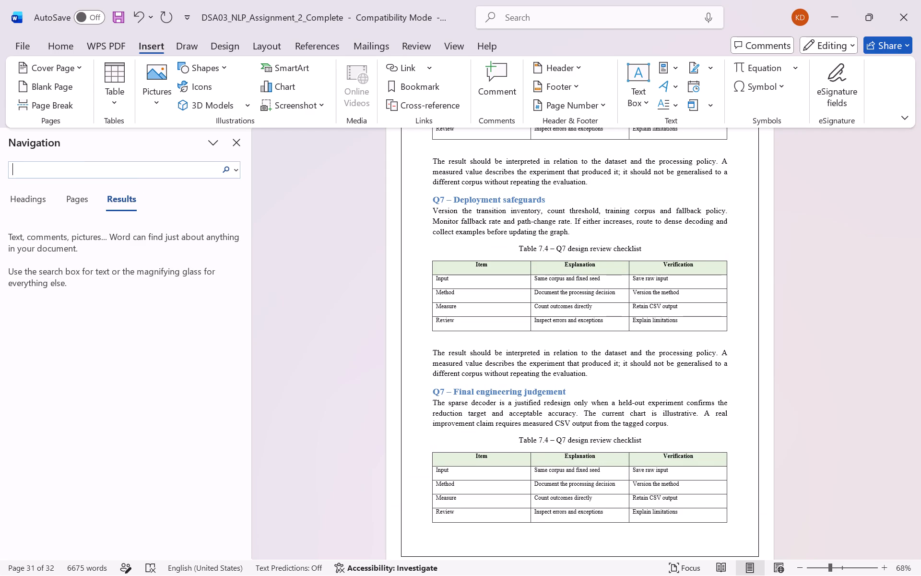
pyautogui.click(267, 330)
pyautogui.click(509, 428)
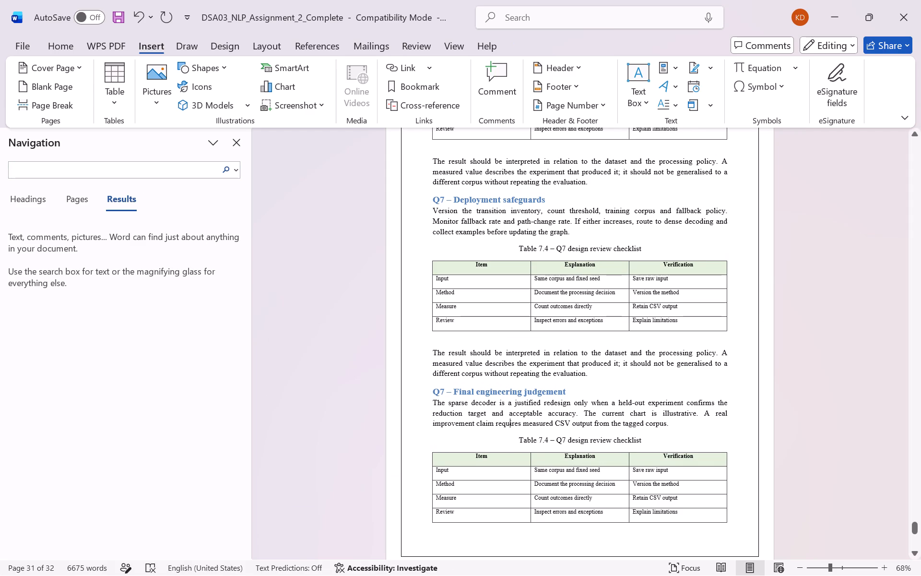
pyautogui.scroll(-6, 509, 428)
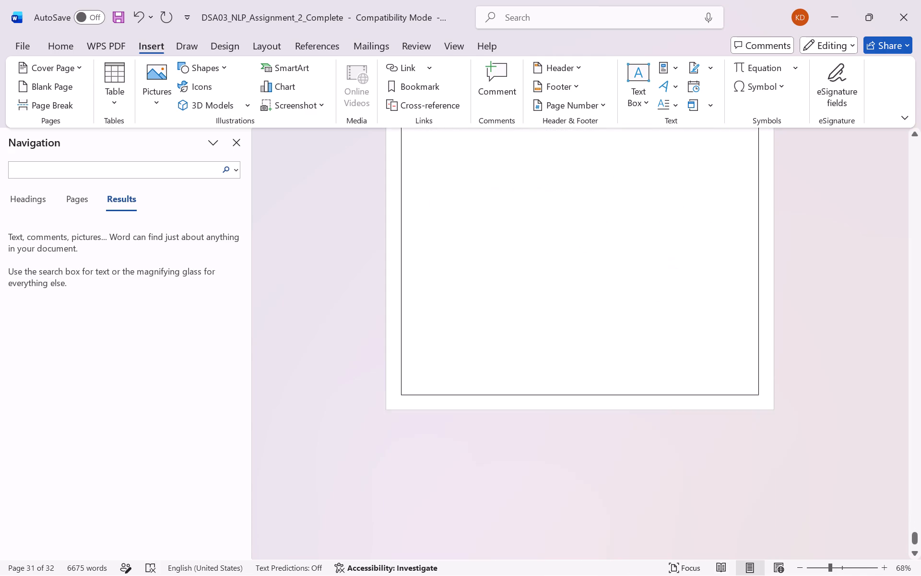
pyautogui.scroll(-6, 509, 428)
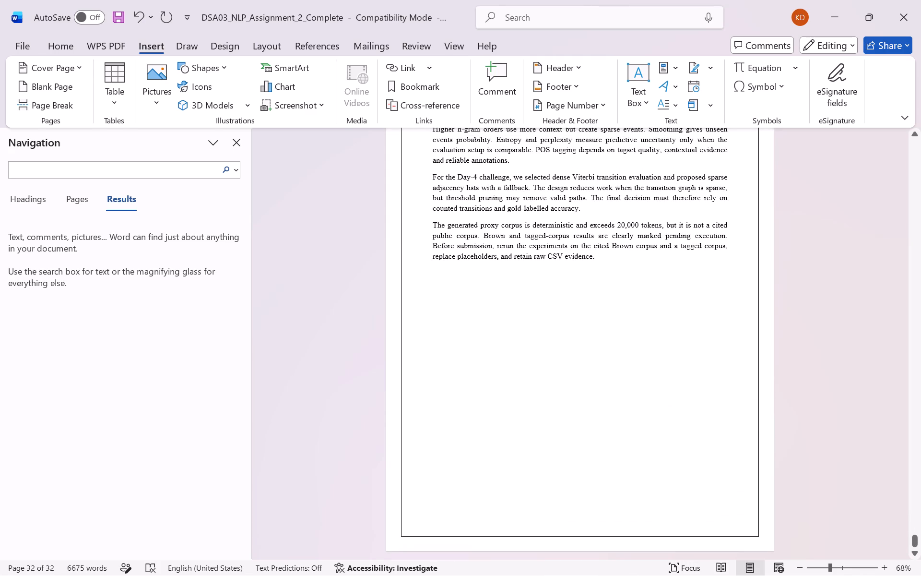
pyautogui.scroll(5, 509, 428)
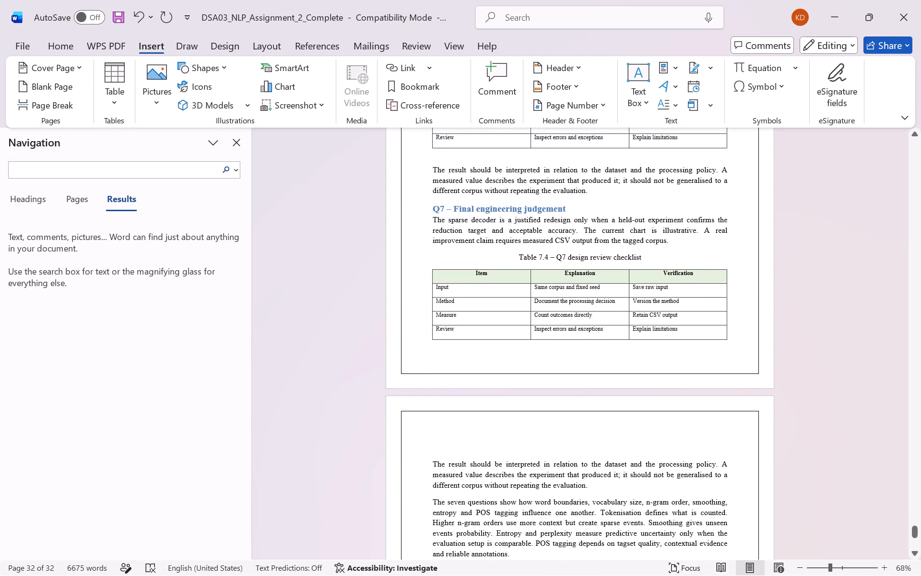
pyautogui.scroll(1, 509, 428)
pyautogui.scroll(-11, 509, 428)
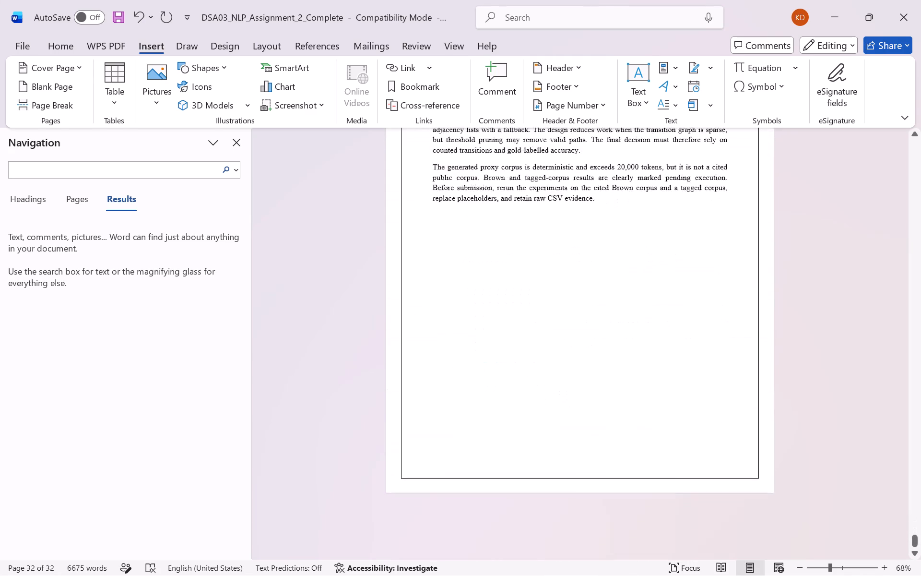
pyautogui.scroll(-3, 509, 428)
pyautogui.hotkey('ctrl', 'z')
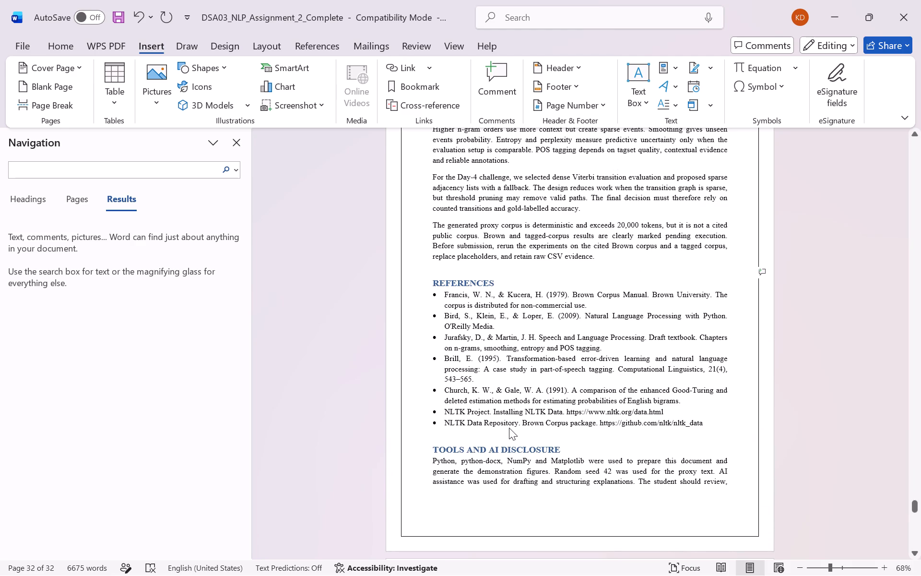
# Examine the pages from REFERENCES through the review-points and verification-checklist sections to the final CONCLUSION table.
pyautogui.click(509, 404)
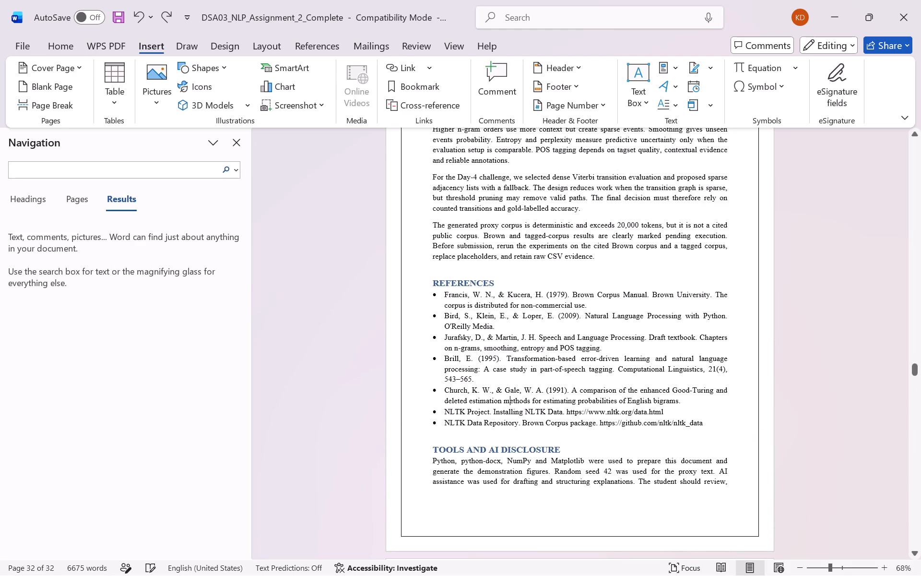
pyautogui.scroll(-12, 509, 404)
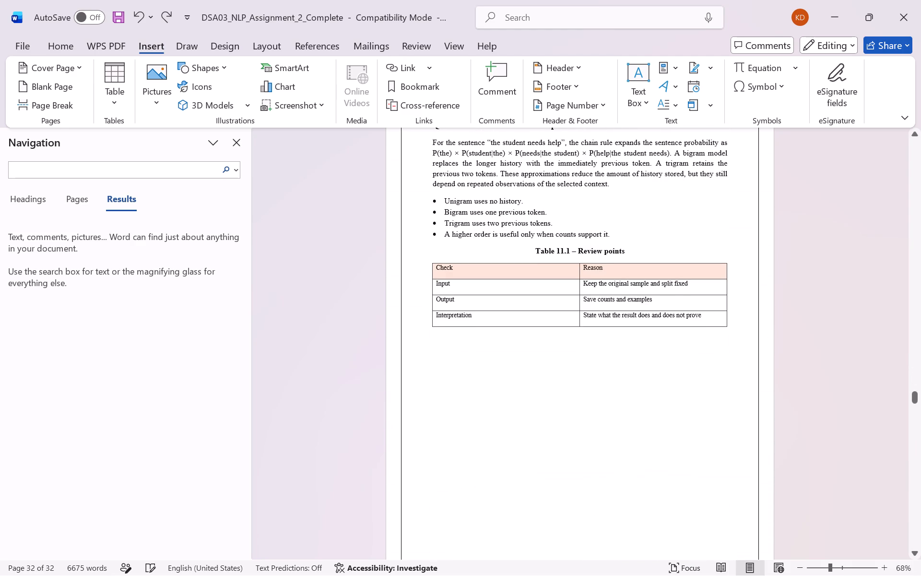
pyautogui.scroll(-6, 509, 404)
pyautogui.click(509, 406)
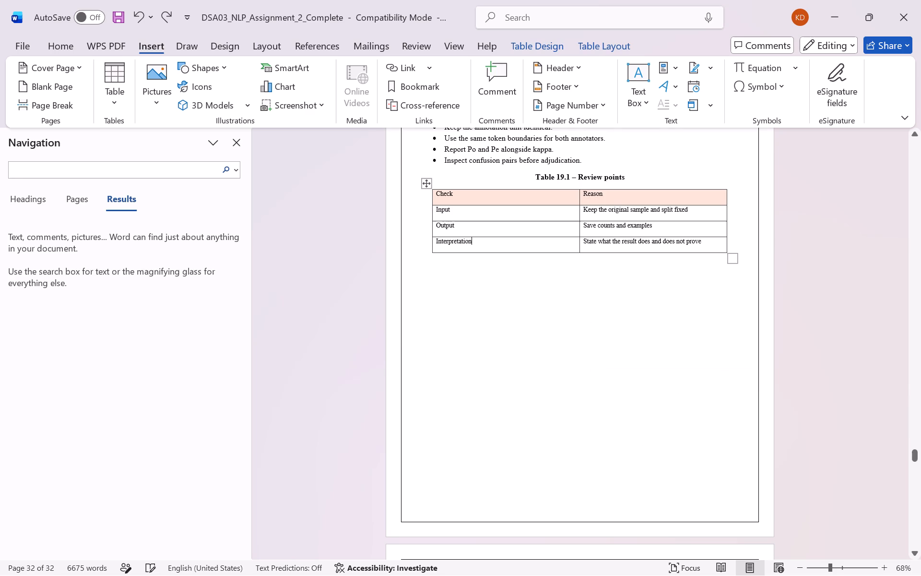
pyautogui.scroll(-16, 509, 406)
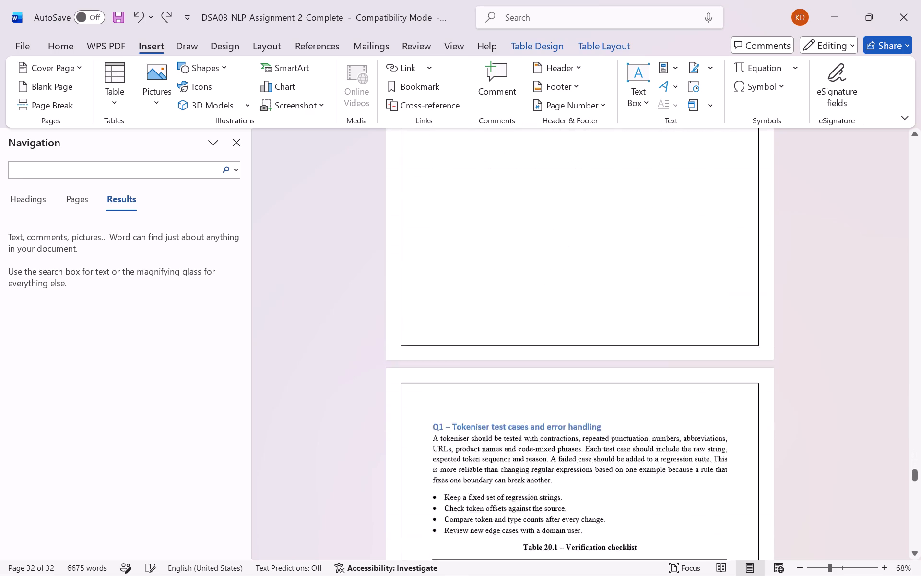
pyautogui.scroll(-12, 509, 406)
pyautogui.scroll(1, 509, 406)
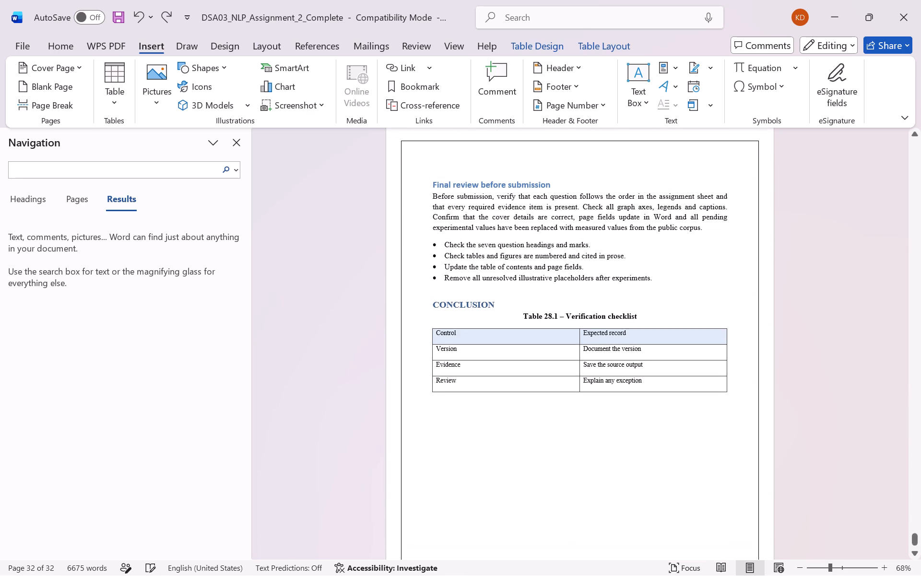
pyautogui.scroll(5, 509, 406)
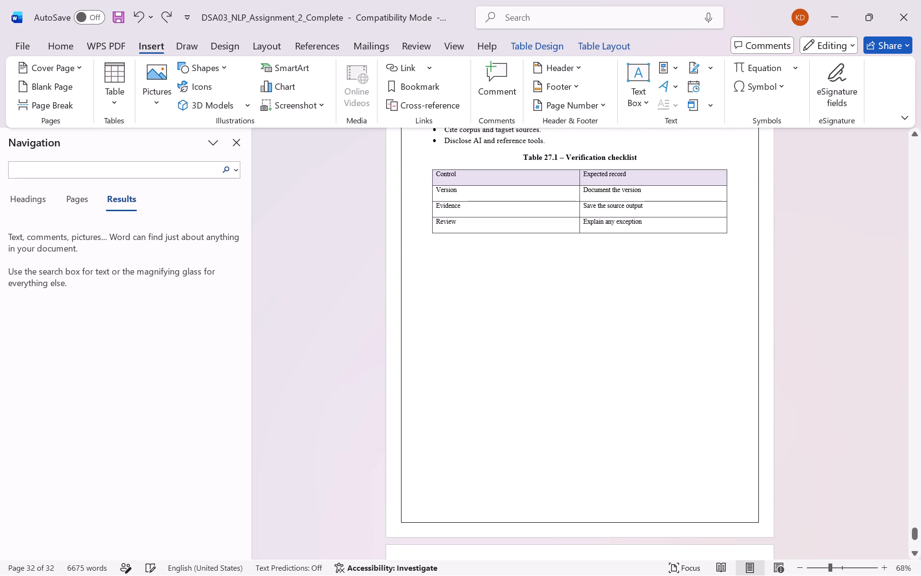
pyautogui.scroll(-6, 509, 406)
pyautogui.scroll(1, 509, 406)
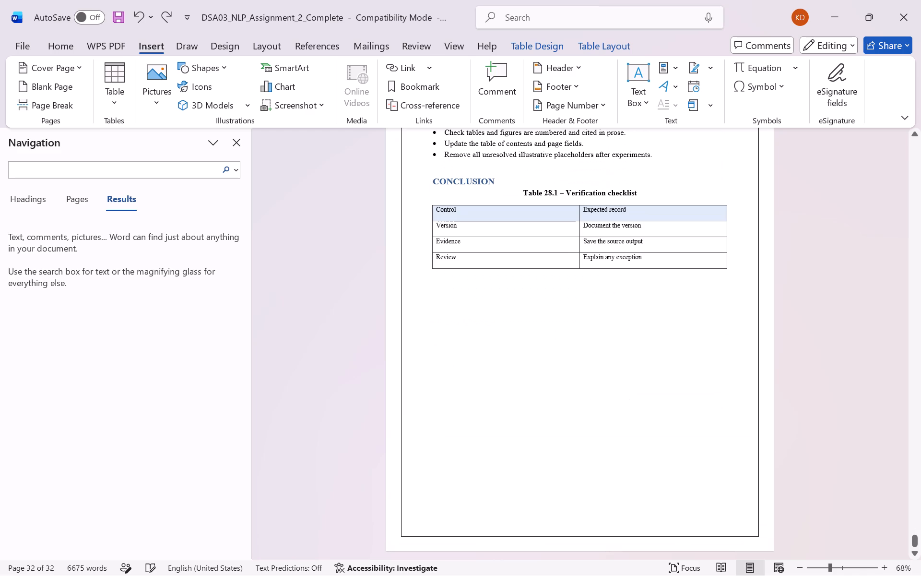
pyautogui.scroll(4, 509, 406)
pyautogui.scroll(2, 494, 254)
pyautogui.scroll(1, 501, 331)
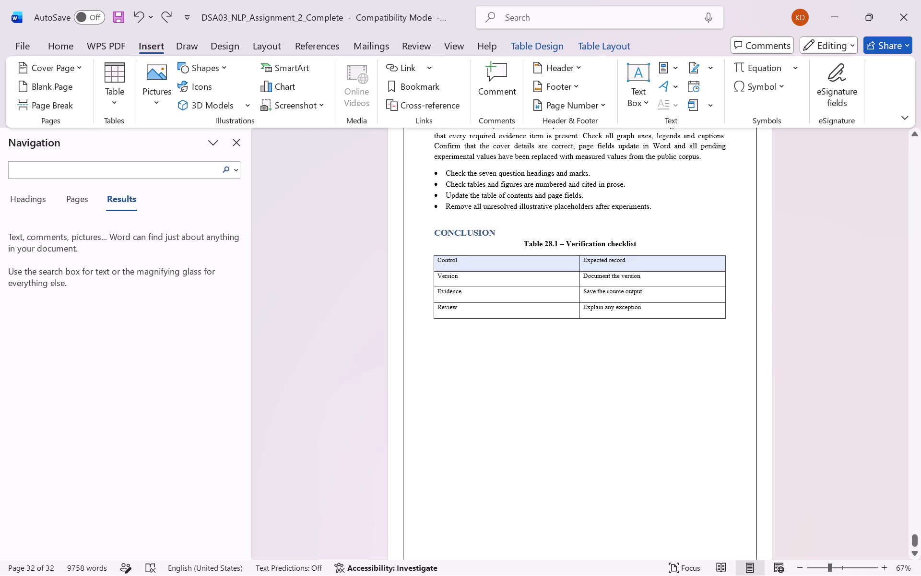
# Close the Navigation pane.
pyautogui.click(239, 144)
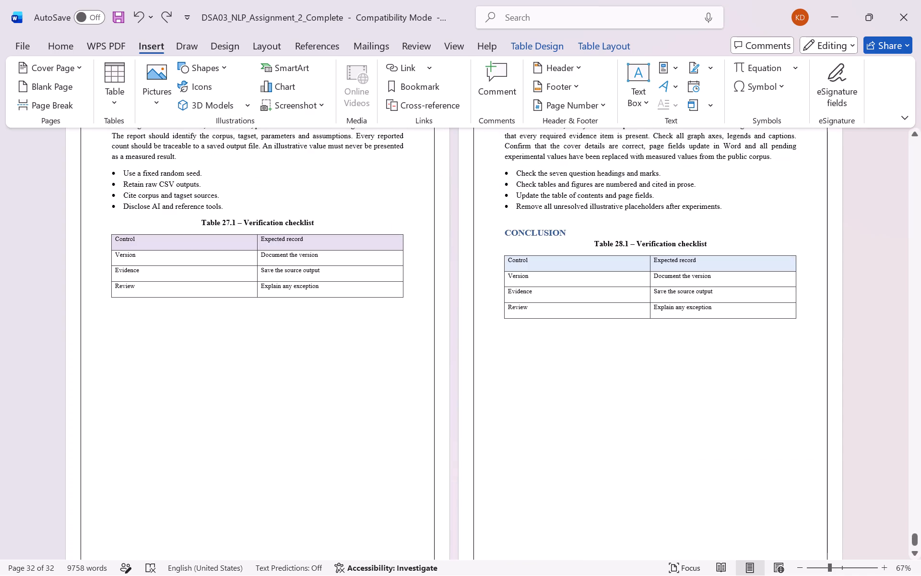
# Insert page numbers at the bottom of the page in the centred Plain Number 2 style, and check them through the last page.
pyautogui.scroll(-1, 307, 275)
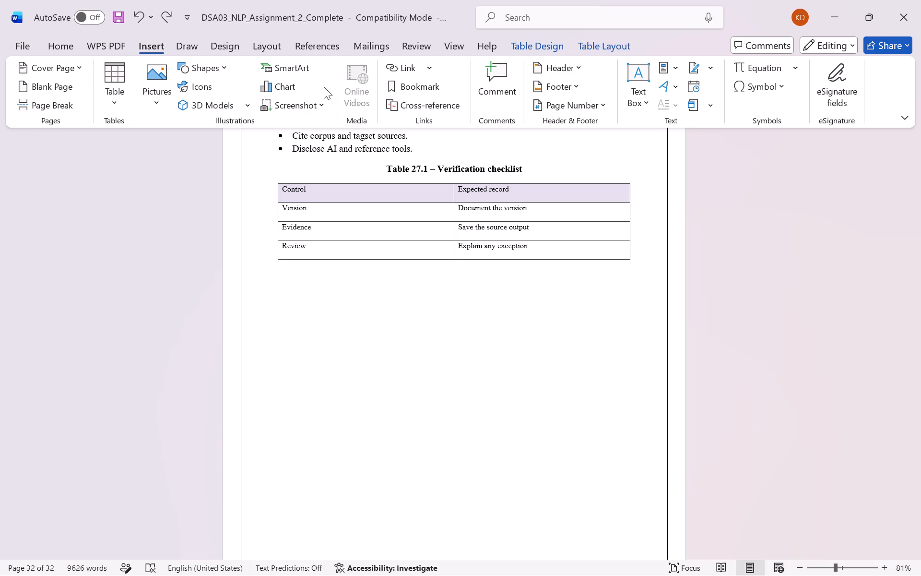
pyautogui.click(579, 100)
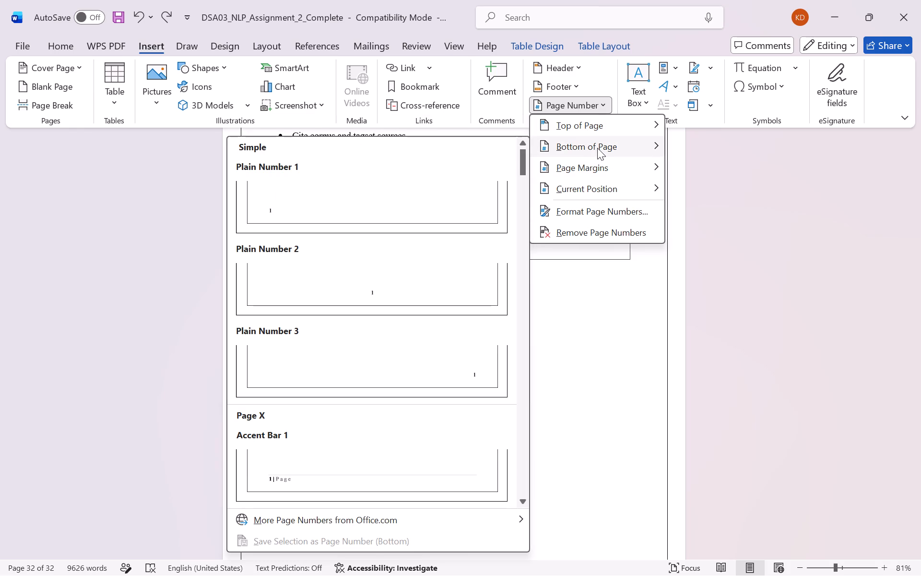
pyautogui.click(394, 284)
pyautogui.scroll(-1, 412, 360)
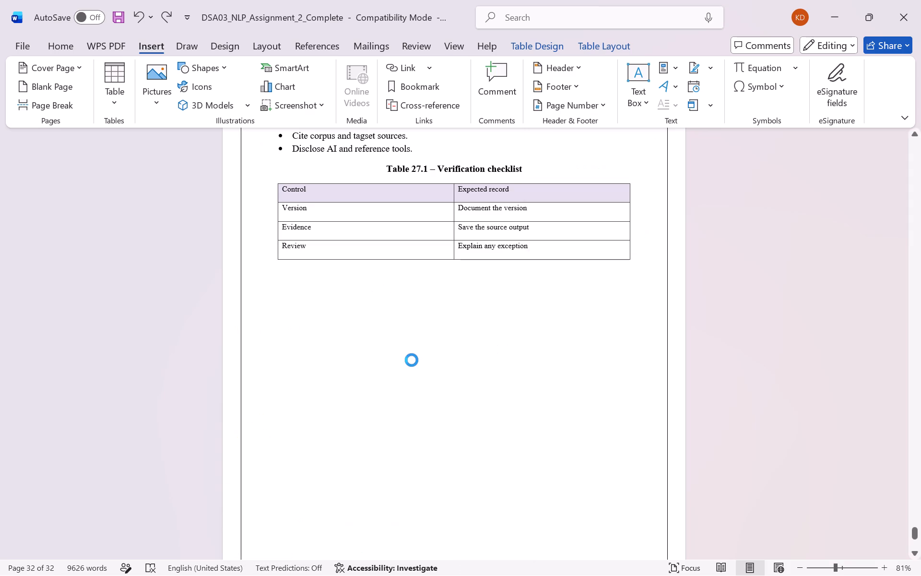
pyautogui.scroll(-3, 412, 360)
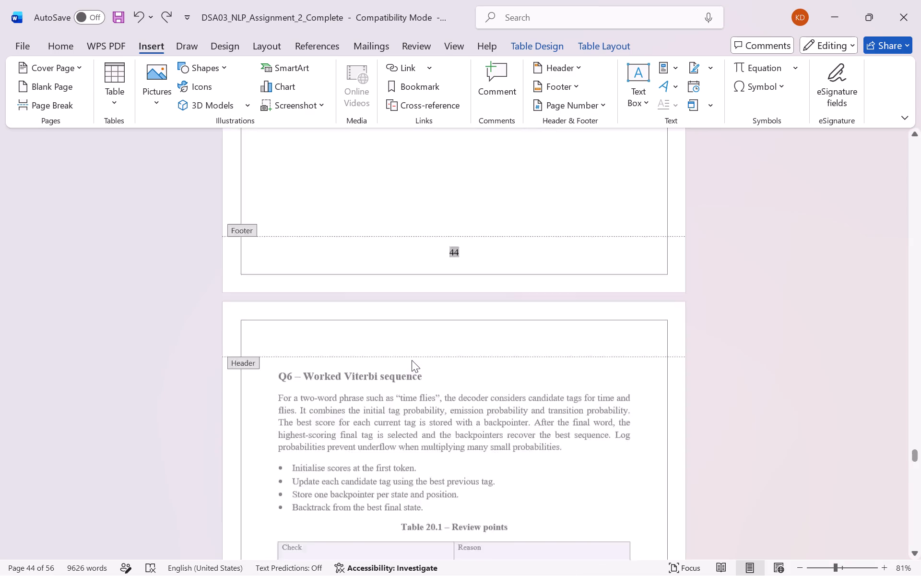
pyautogui.scroll(-20, 412, 360)
pyautogui.scroll(-5, 412, 360)
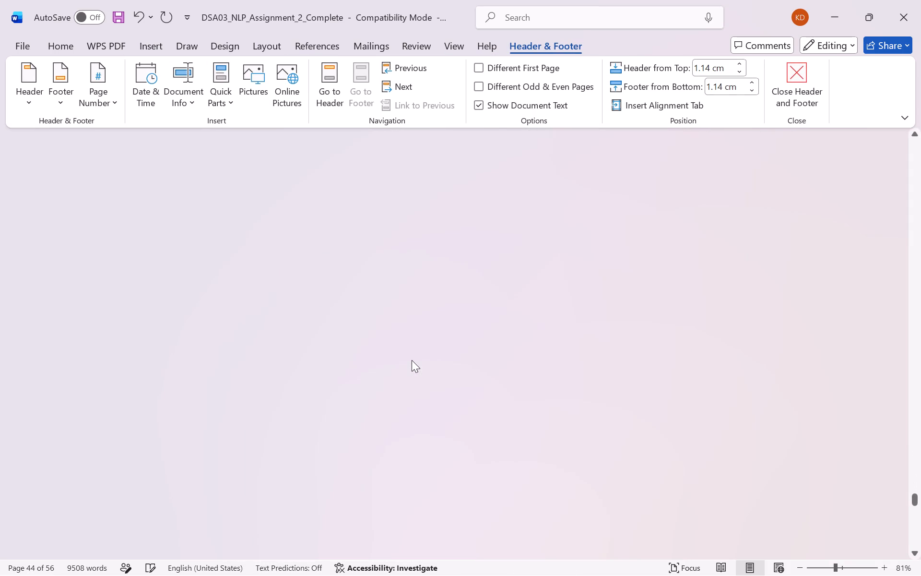
pyautogui.scroll(-4, 412, 360)
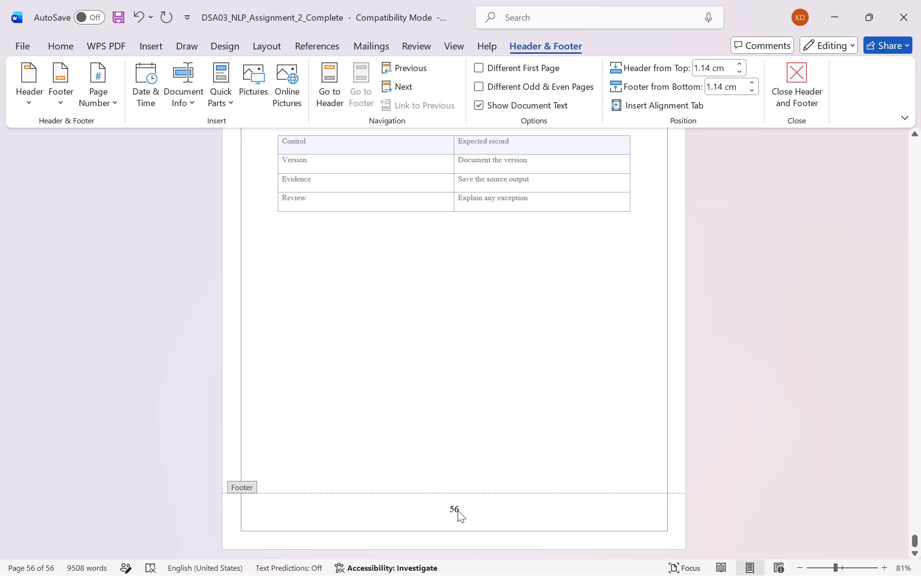
# Undo the page number insertion in the footer and return to the document body.
pyautogui.click(466, 510)
pyautogui.hotkey('ctrl', 'z')
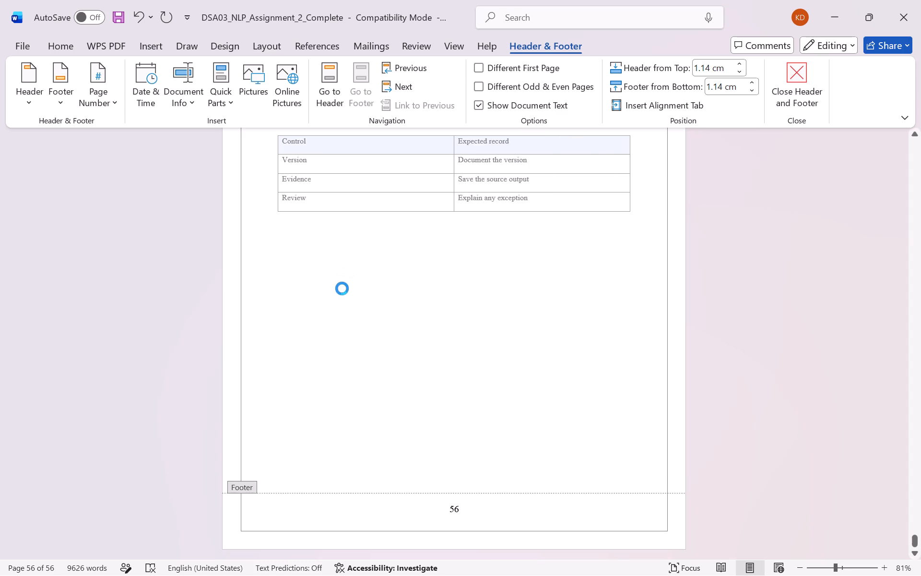
pyautogui.click(409, 294)
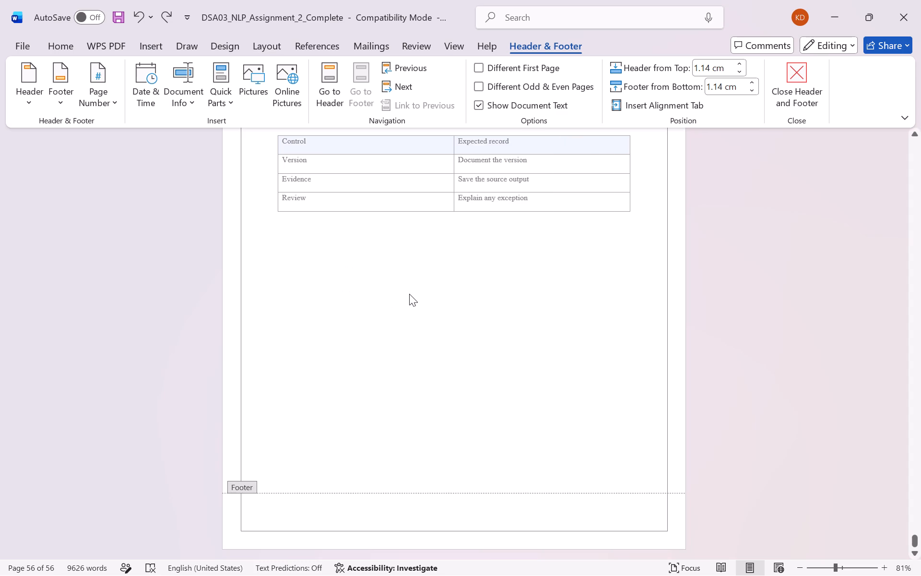
pyautogui.doubleClick(409, 294)
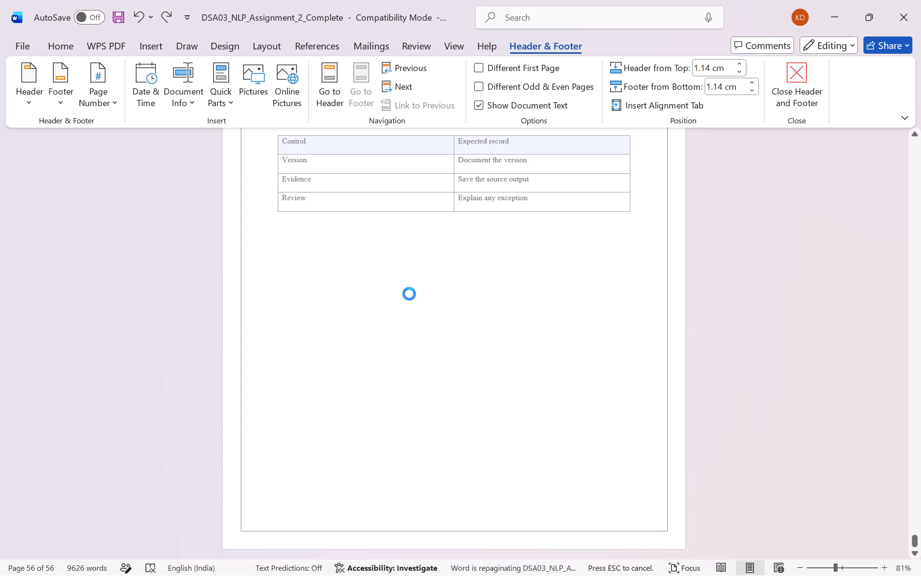
# Select the body text and bullet list under the "Final review before submission" heading, above CONCLUSION.
pyautogui.scroll(5, 491, 290)
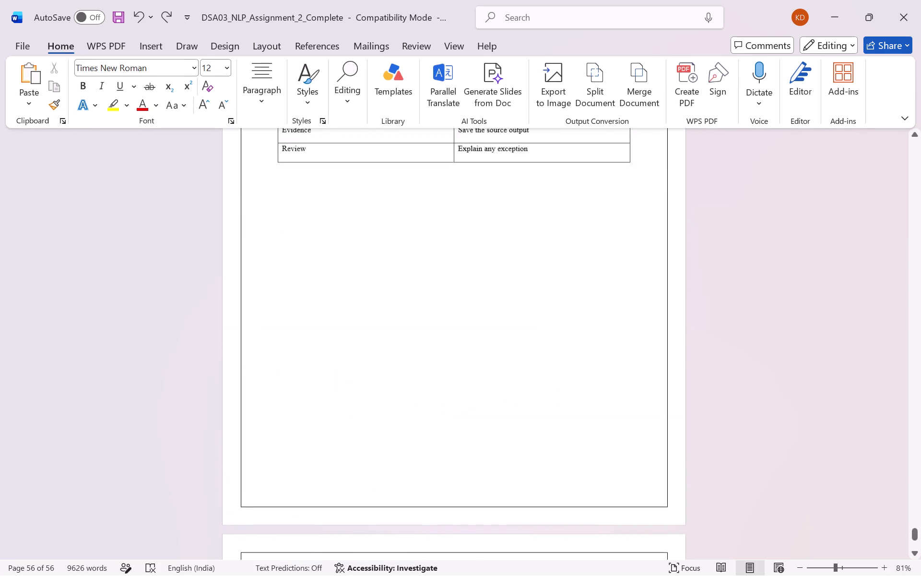
pyautogui.scroll(3, 491, 290)
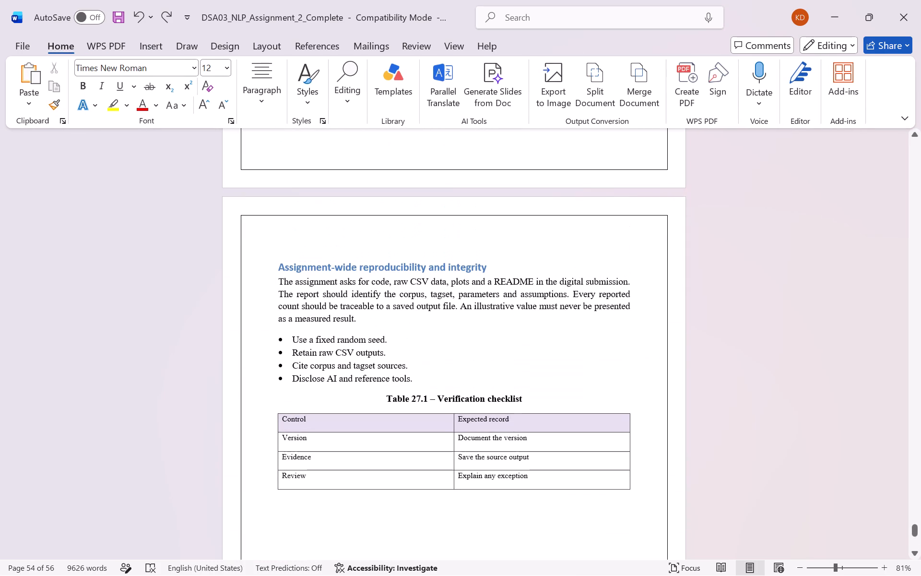
pyautogui.scroll(-6, 491, 290)
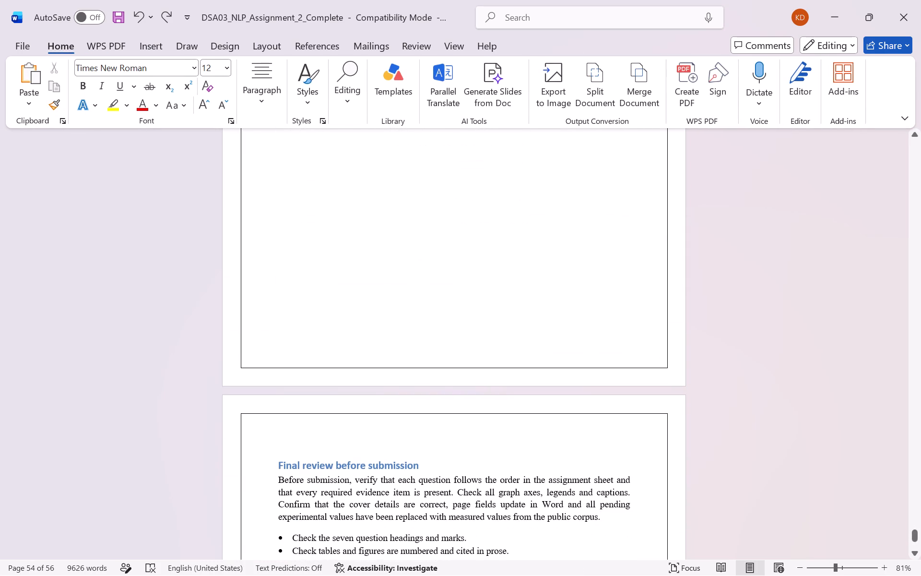
pyautogui.scroll(-1, 491, 290)
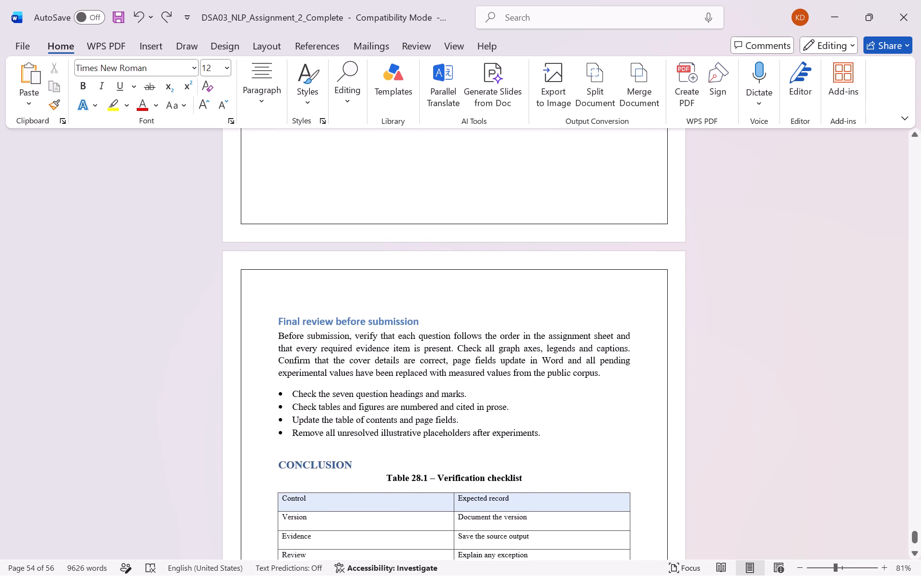
pyautogui.scroll(-1, 491, 290)
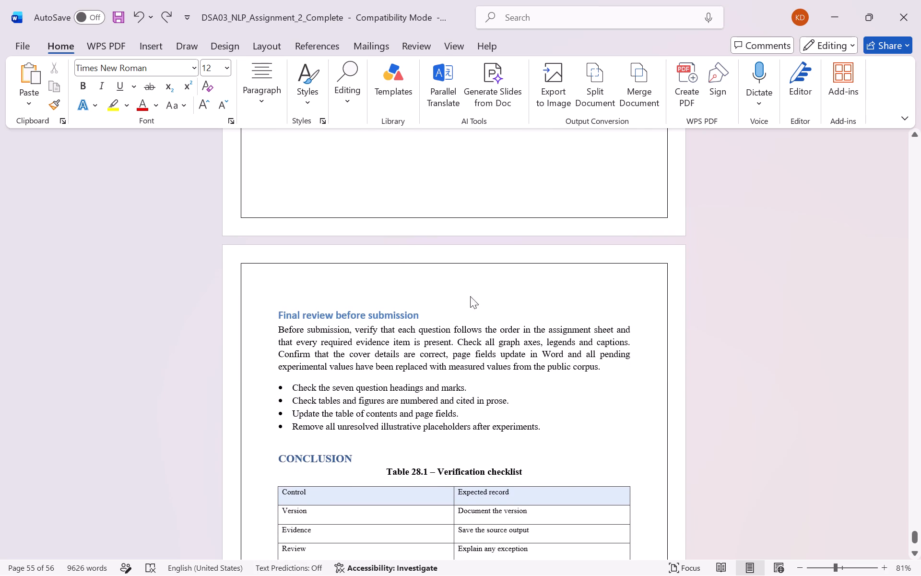
pyautogui.moveTo(541, 425); pyautogui.dragTo(344, 331)
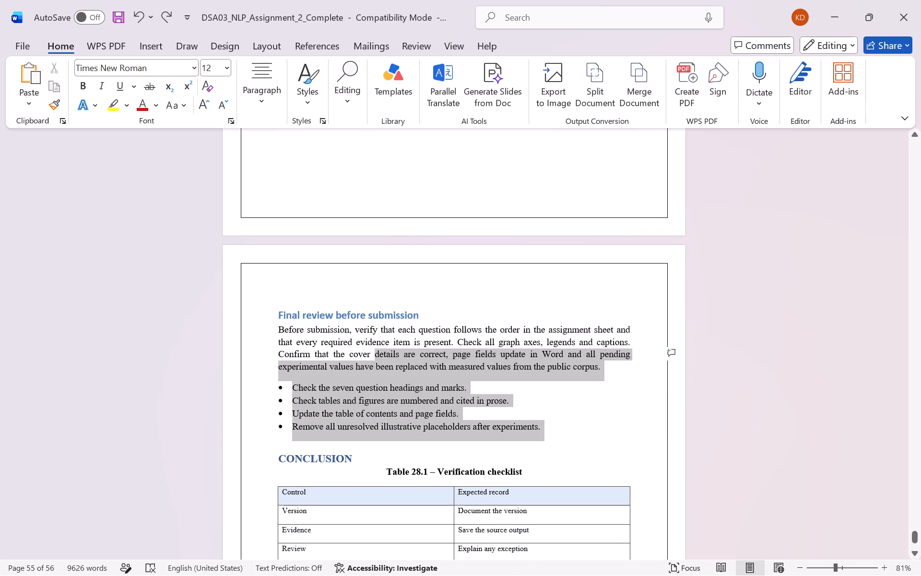
# Delete the "Final review before submission" section above CONCLUSION, including its heading, paragraph and four-item bullet list.
pyautogui.moveTo(344, 331); pyautogui.dragTo(289, 309)
pyautogui.press('BackSpace')
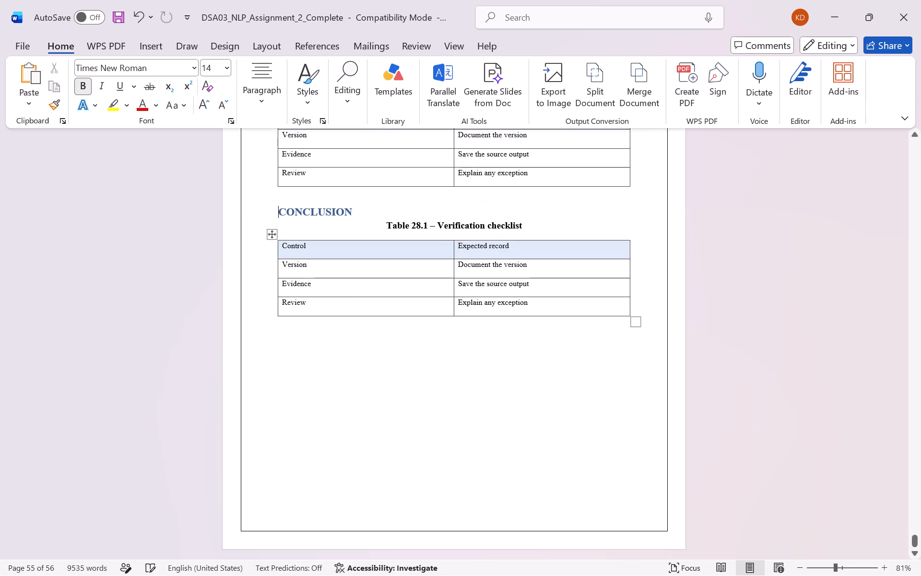
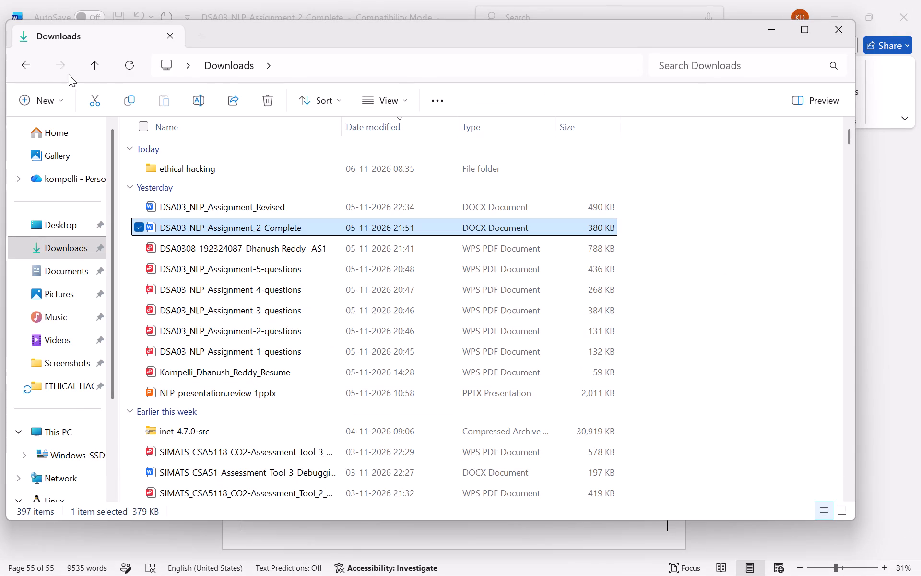
# Open the DSA03_NLP_Assignment_Revised Word document from the Downloads folder in File Explorer.
pyautogui.click(129, 72)
pyautogui.click(258, 208)
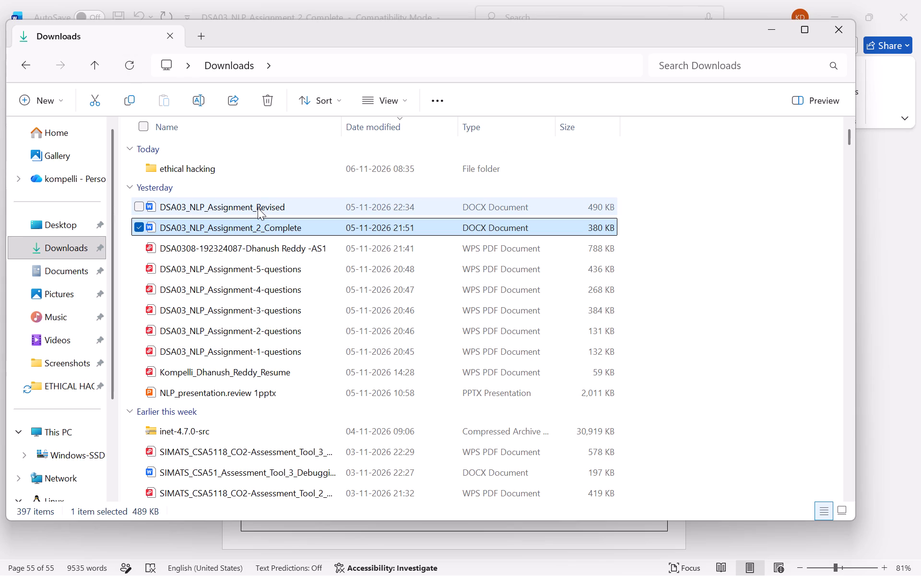
pyautogui.doubleClick(258, 208)
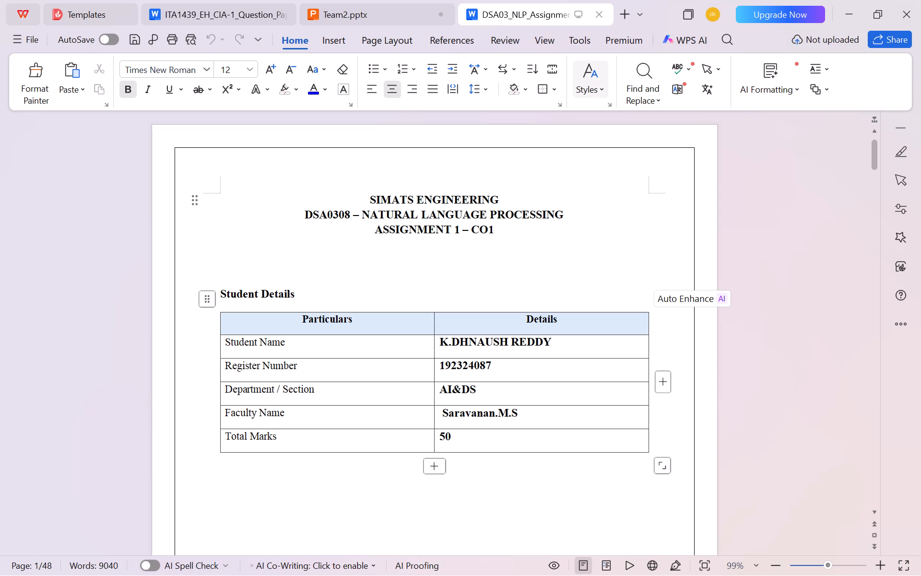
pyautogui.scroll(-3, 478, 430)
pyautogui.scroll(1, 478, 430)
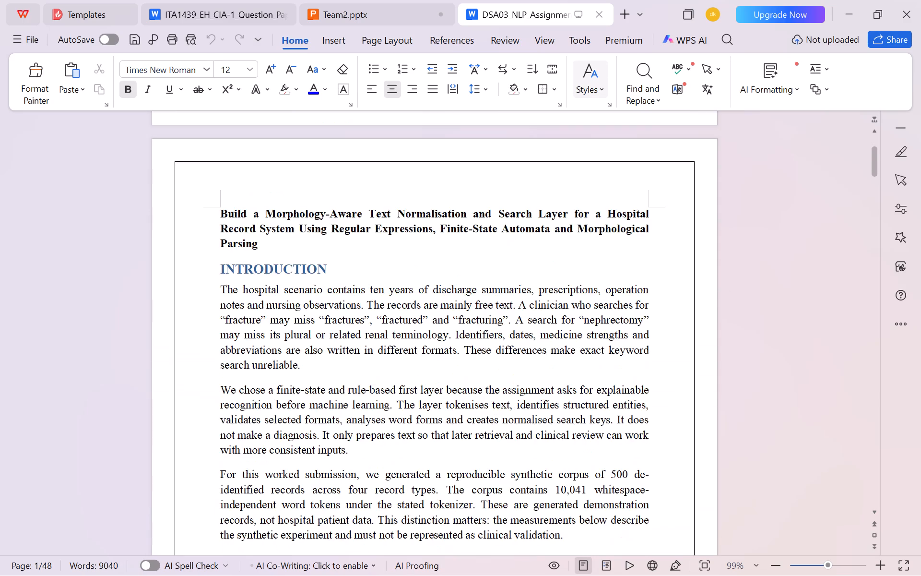
# Copy the first-page content of the Assignment 1 document, from the SIMATS ENGINEERING title block through the whole Student Details table.
pyautogui.scroll(1, 478, 430)
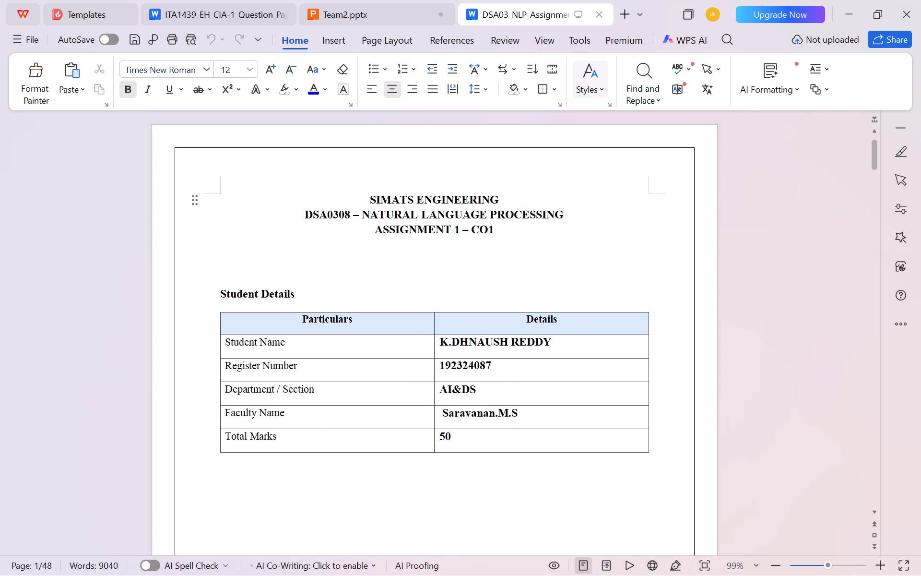
pyautogui.click(227, 299)
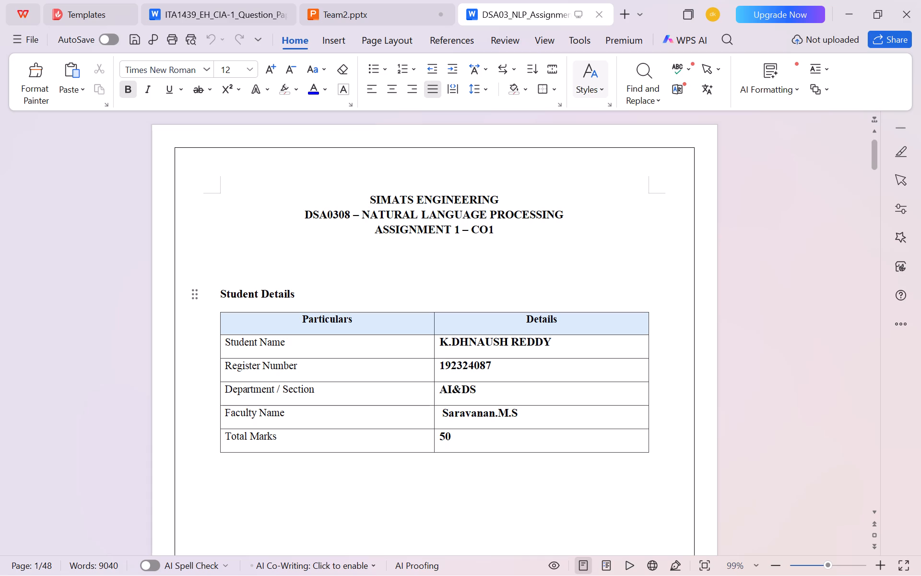
pyautogui.click(201, 297)
pyautogui.click(212, 296)
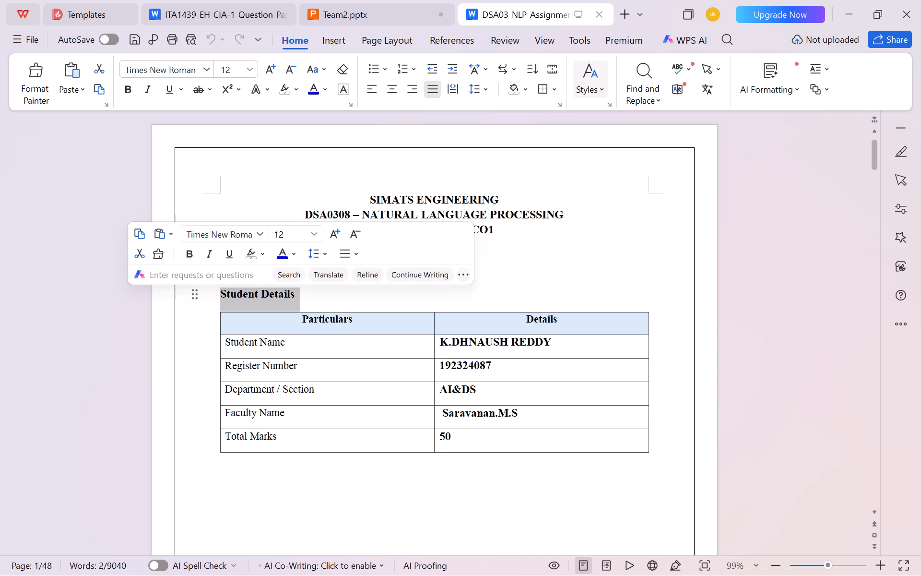
pyautogui.click(220, 296)
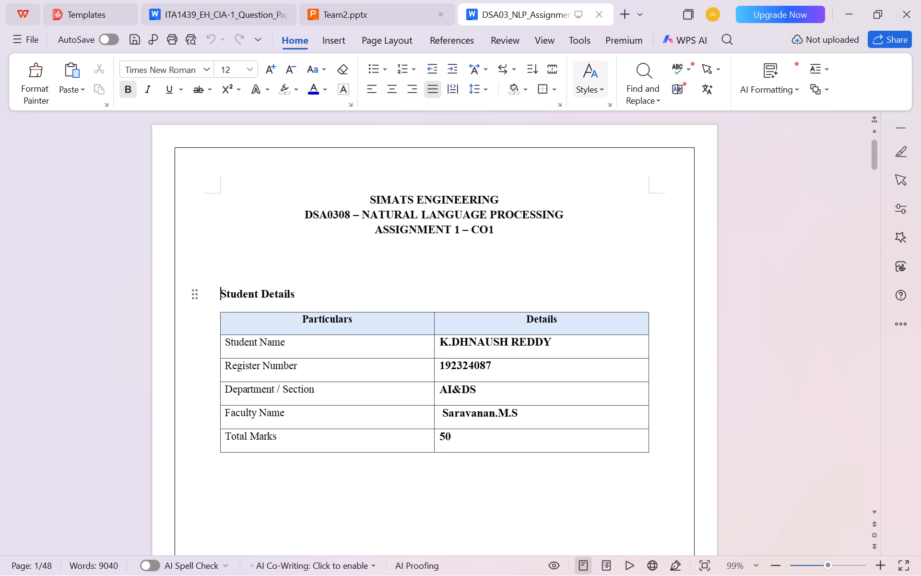
pyautogui.moveTo(341, 180); pyautogui.dragTo(542, 424)
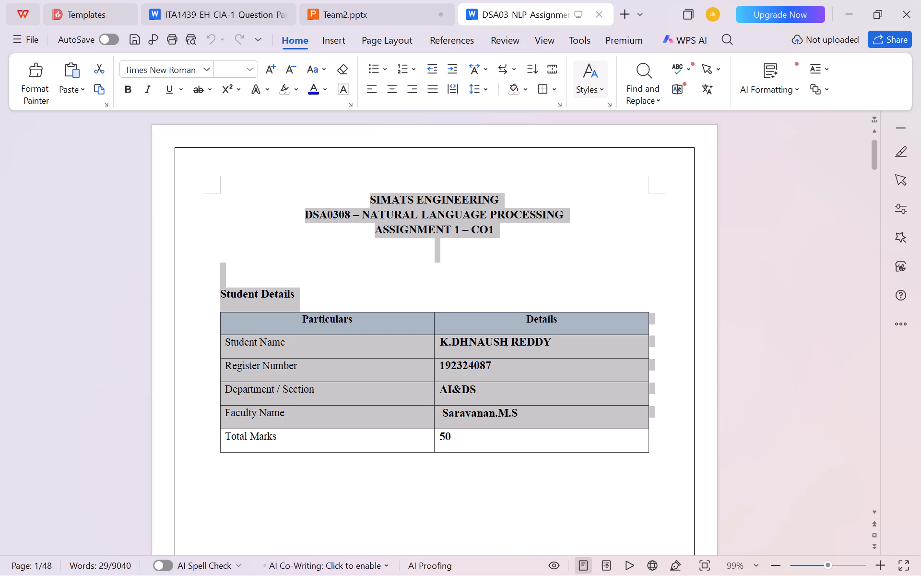
pyautogui.moveTo(542, 424); pyautogui.dragTo(534, 503)
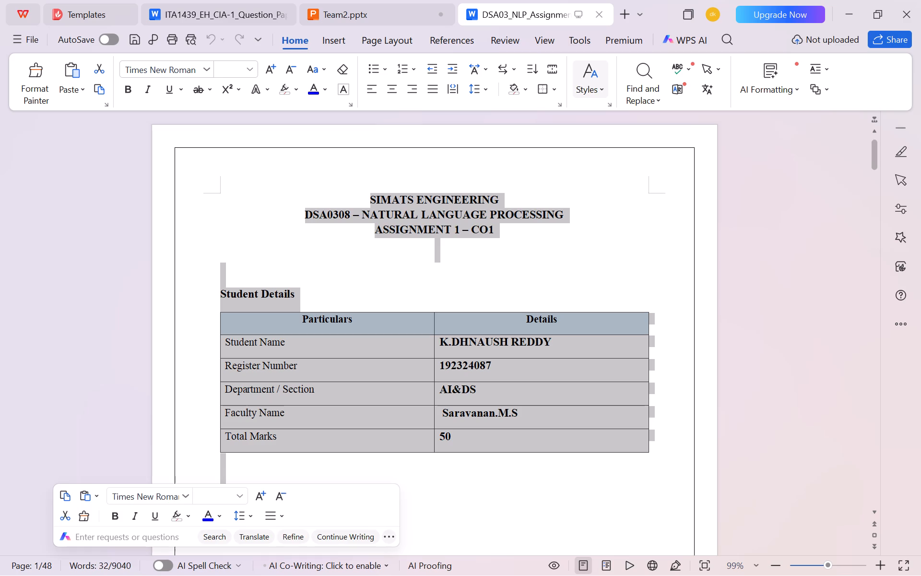
pyautogui.hotkey('ctrl', 'c')
pyautogui.hotkey('ctrl', 'c')
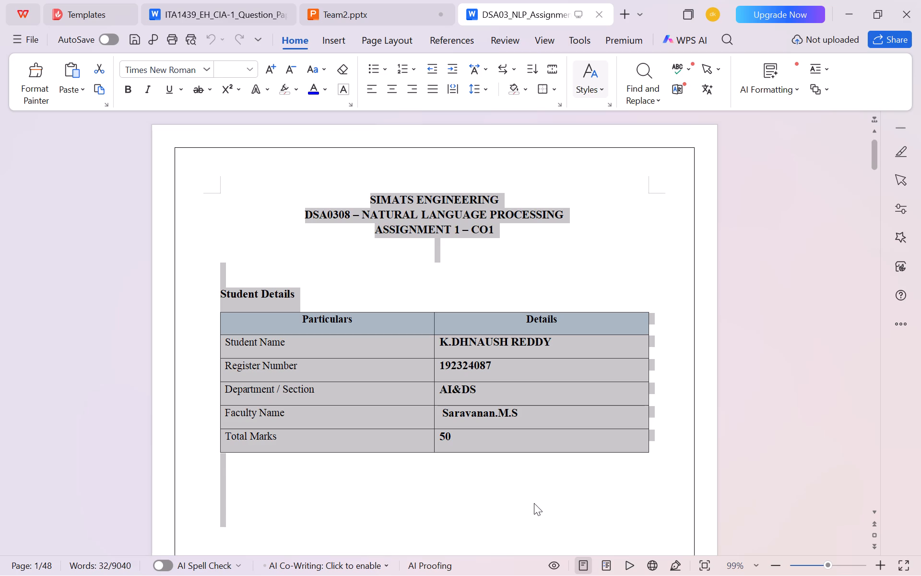
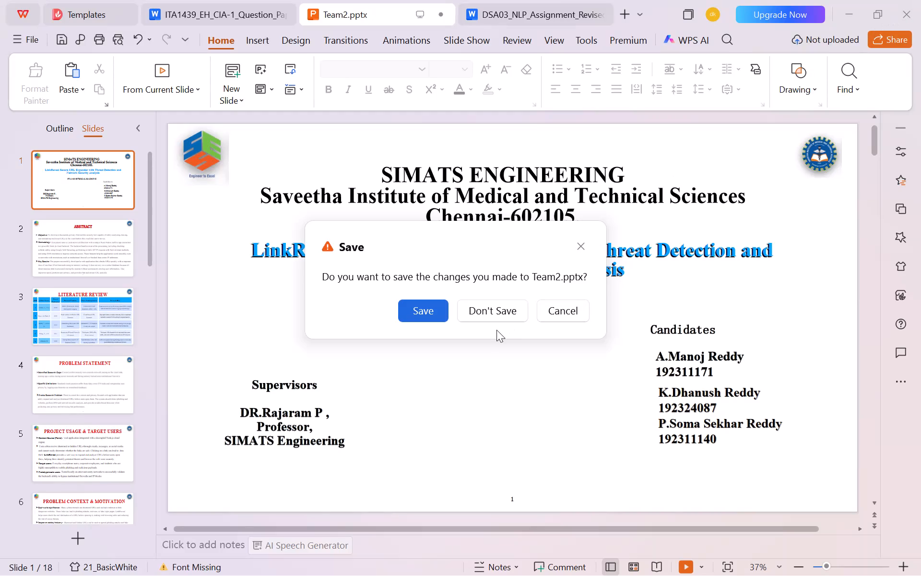
# Discard the changes to Team2.pptx and close the WPS Office window.
pyautogui.click(489, 317)
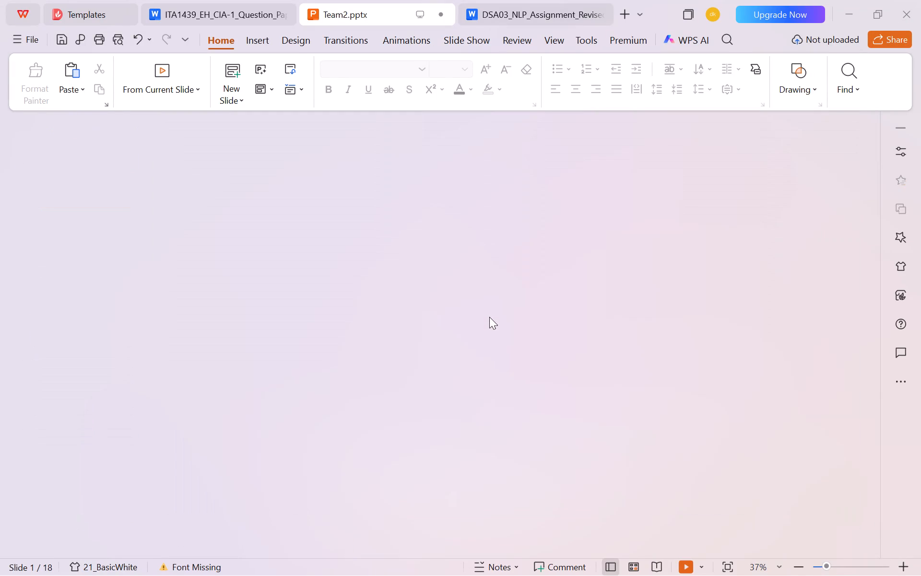
pyautogui.click(918, 0)
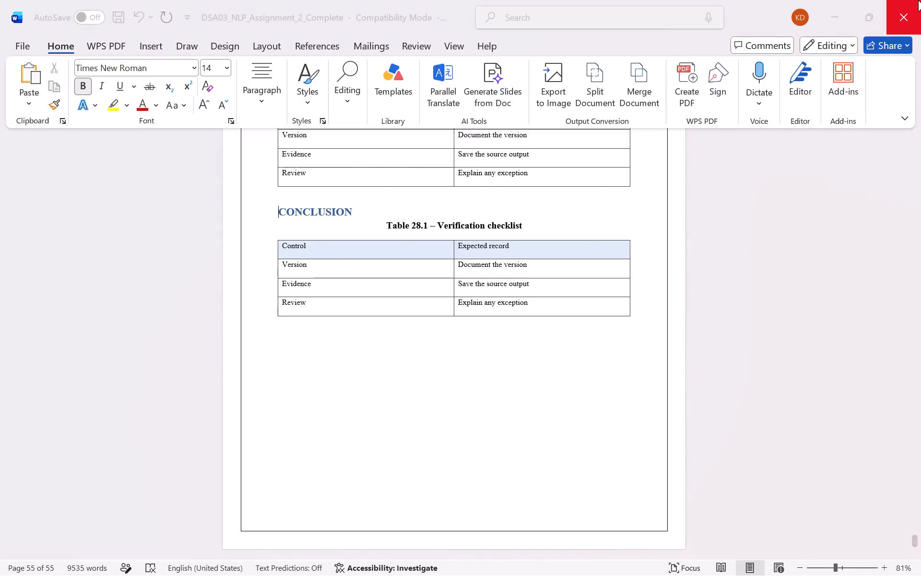
# Close the DSA03_NLP_Assignment_2_Complete document in Word without saving its changes.
pyautogui.click(918, 0)
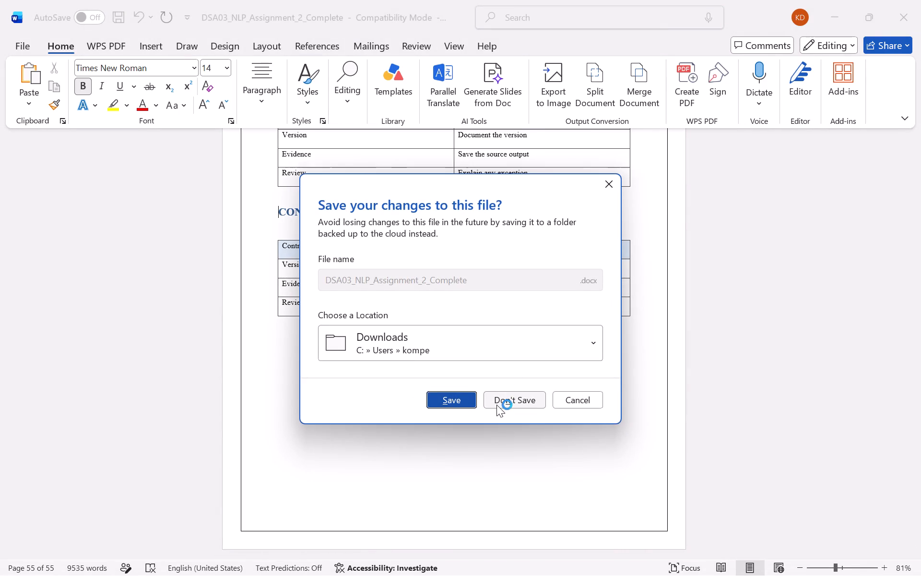
pyautogui.click(496, 405)
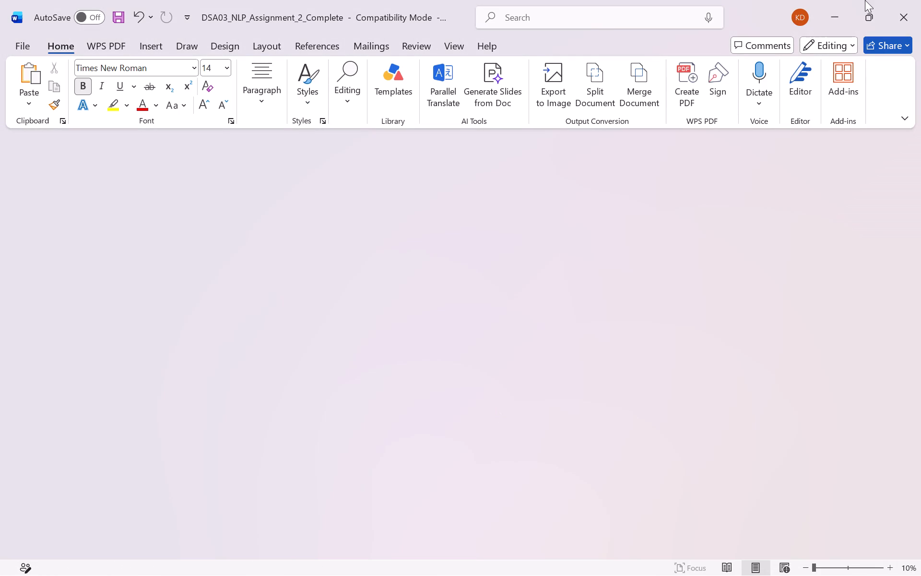
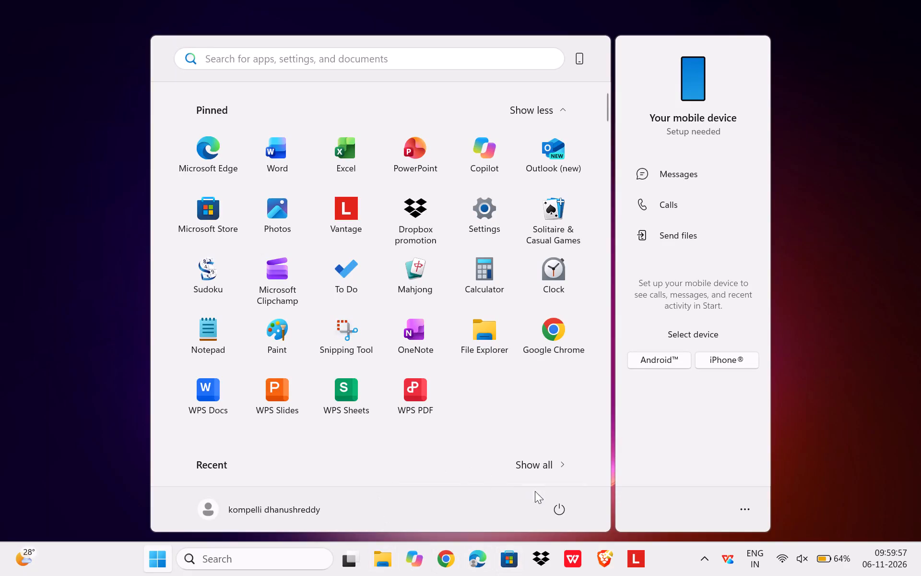
# Shut down the computer.
pyautogui.click(559, 502)
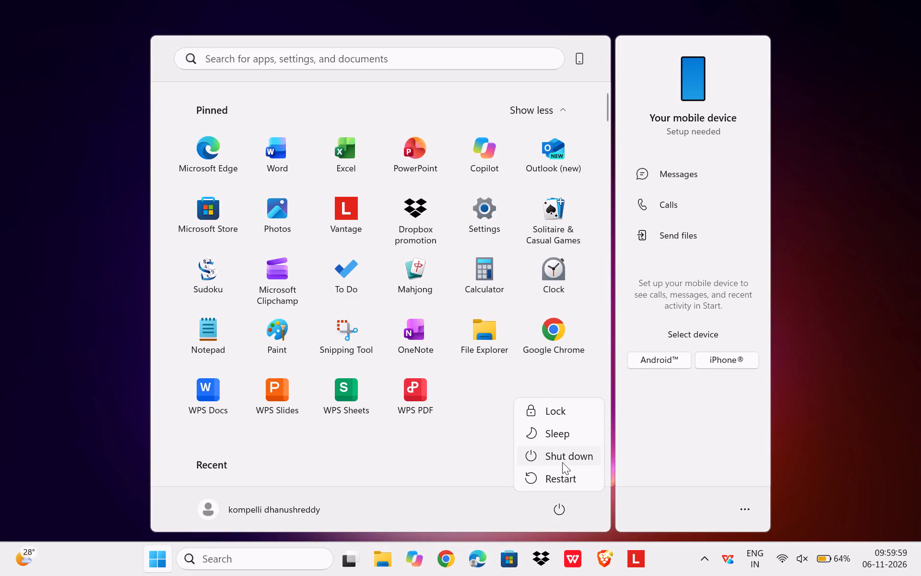
pyautogui.click(562, 462)
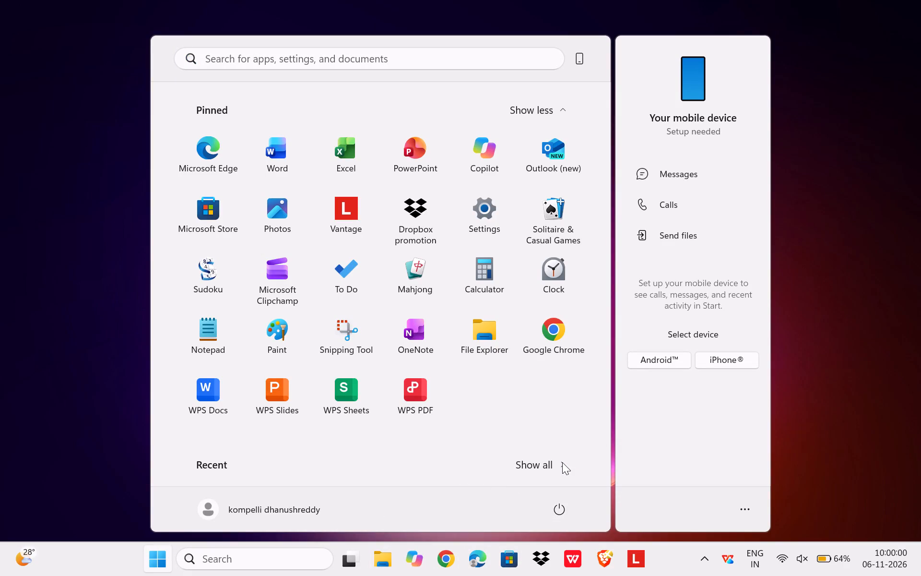